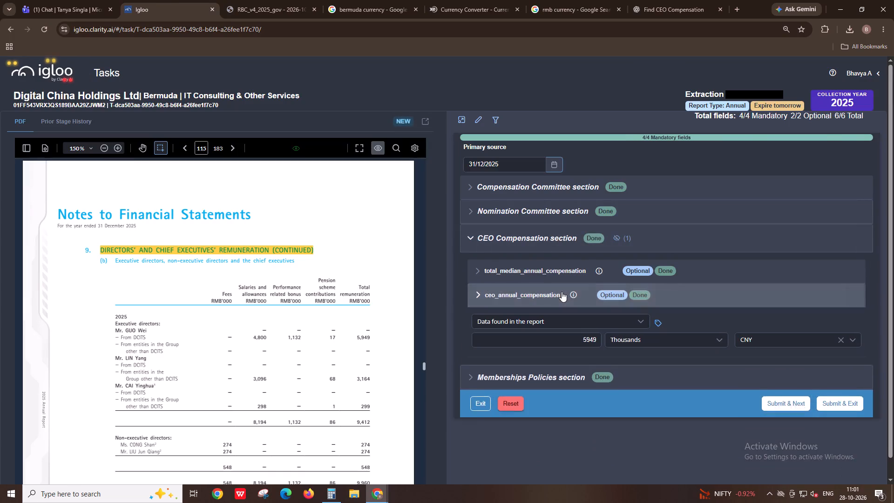
# Expand the ceo_annual_compensation field in the CEO Compensation section to view its recorded details.
pyautogui.doubleClick(562, 292)
pyautogui.click(562, 292)
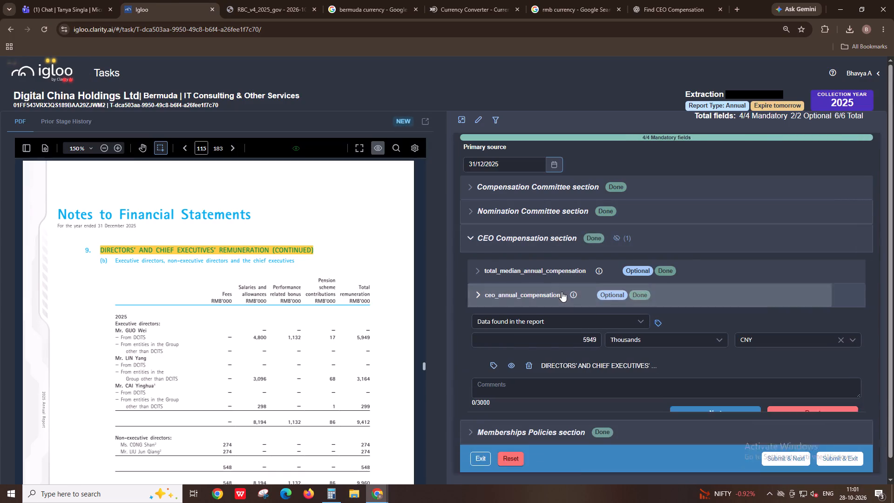
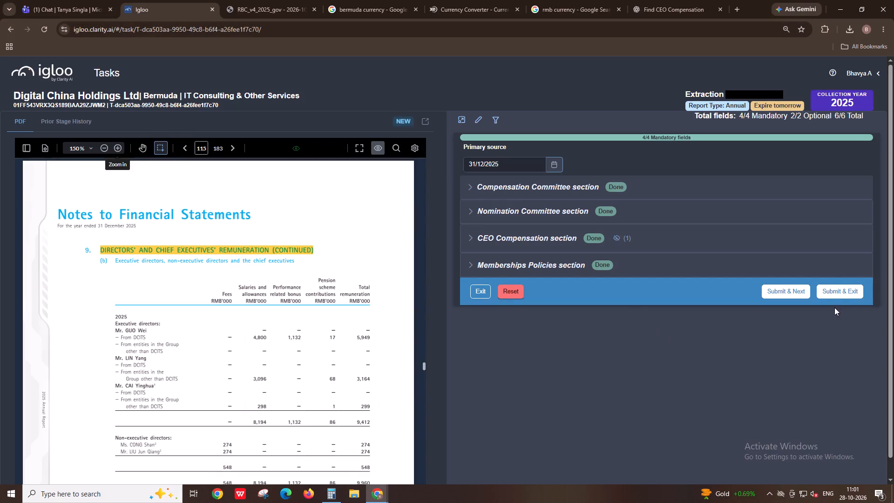
# Submit the completed Digital China Holdings Ltd 2025 extraction task and exit to the task overview.
pyautogui.click(840, 296)
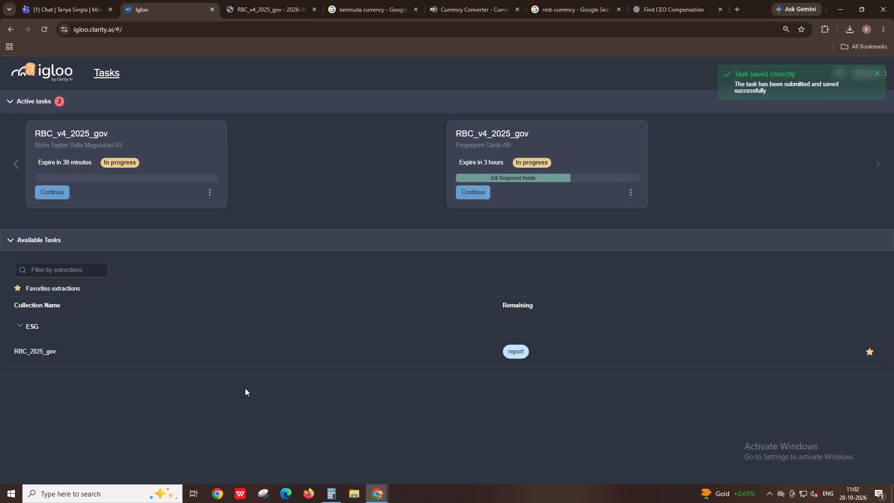
# Reload the task overview to refresh the lists of active and available tasks.
pyautogui.press('F5')
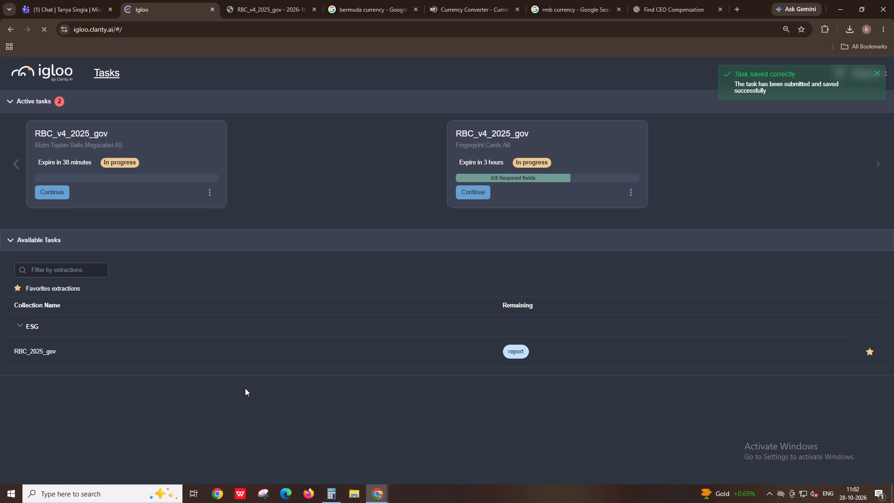
pyautogui.press('F5')
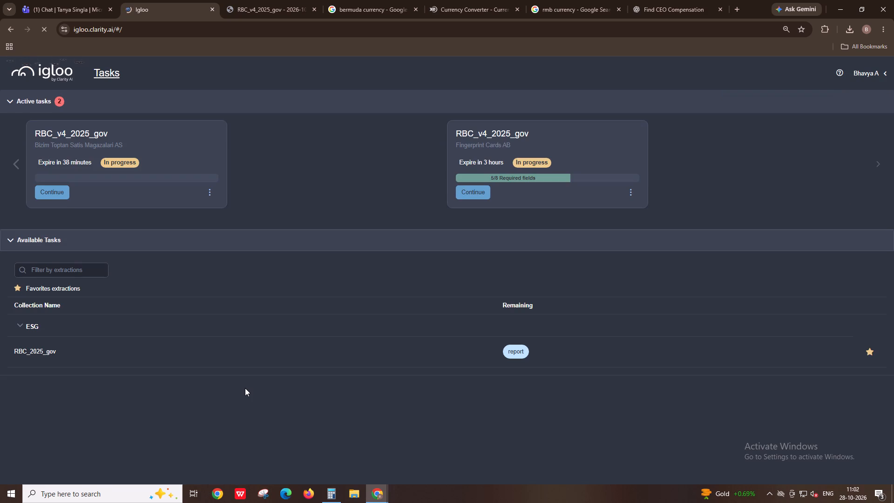
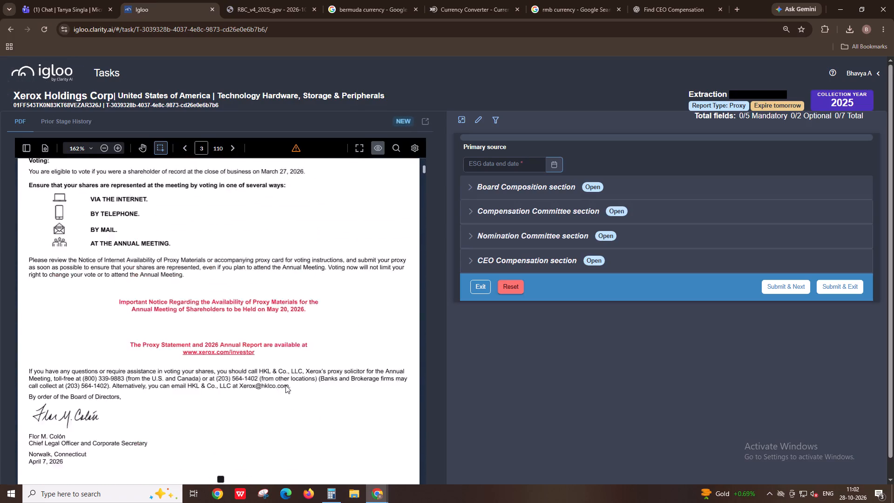
# Download the Xerox Holdings Corp proxy report as a PDF and open the downloaded copy.
pyautogui.scroll(5, 285, 385)
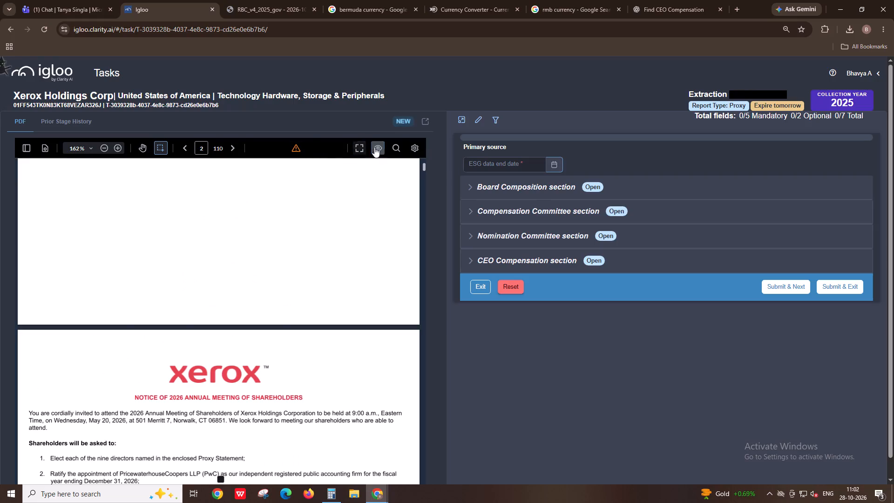
pyautogui.click(429, 146)
pyautogui.click(414, 146)
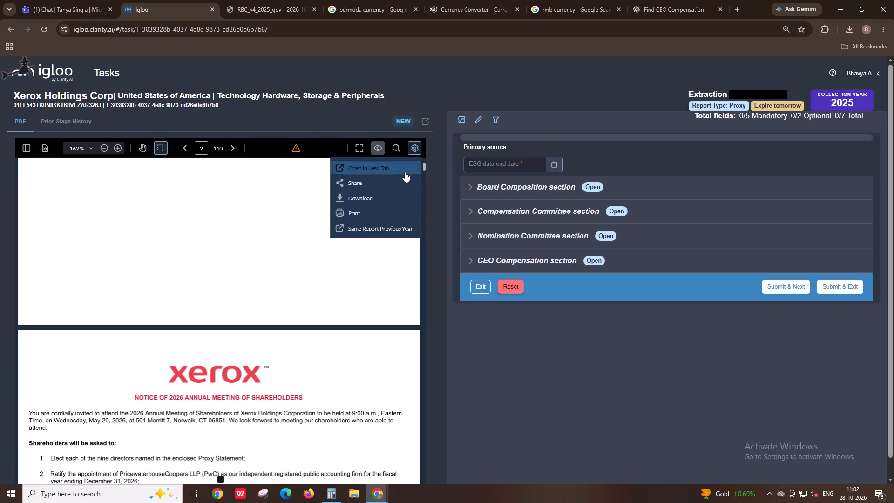
pyautogui.click(400, 180)
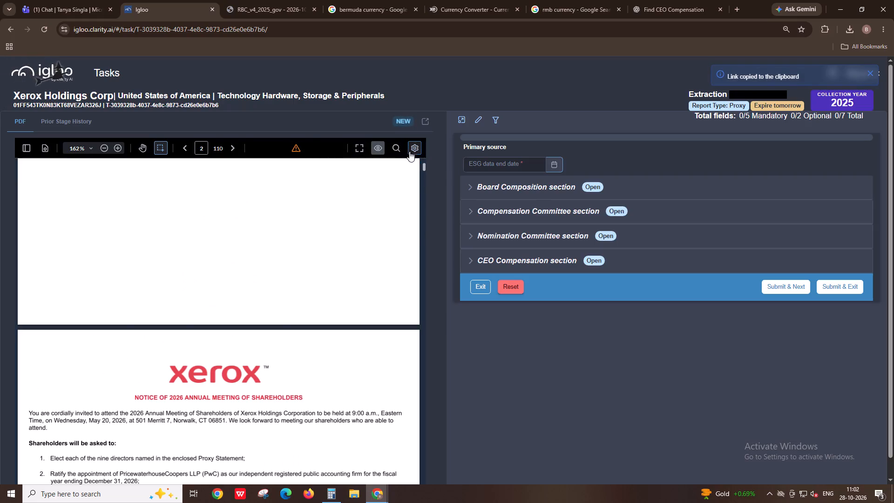
pyautogui.click(409, 151)
pyautogui.click(389, 191)
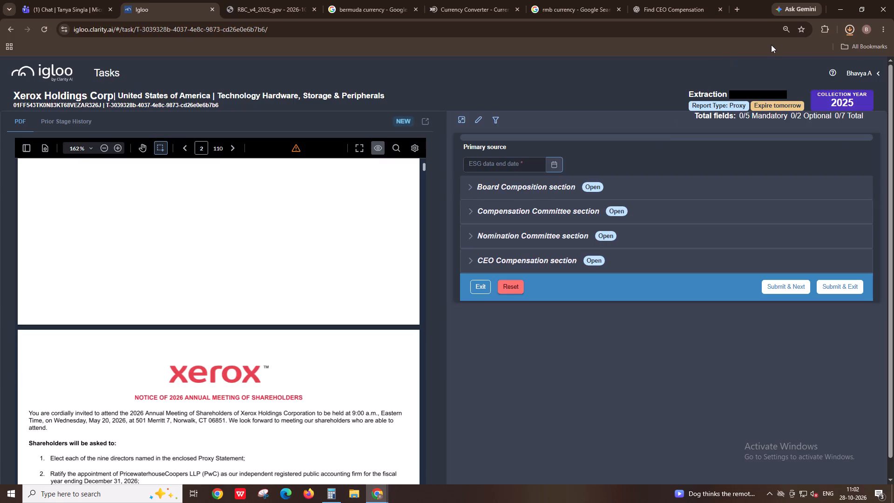
pyautogui.click(771, 45)
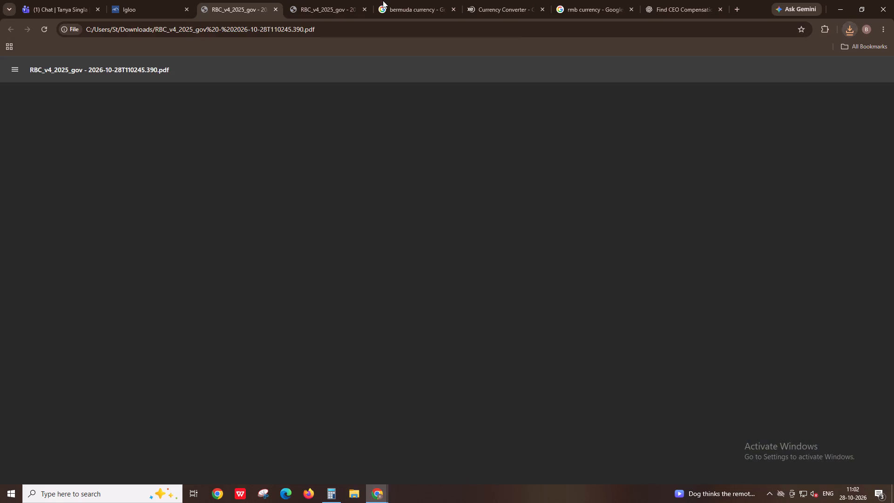
# Close the leftover Digital China report, Bermuda currency, currency converter and RMB currency pages, keeping the ChatGPT chat open.
pyautogui.click(363, 0)
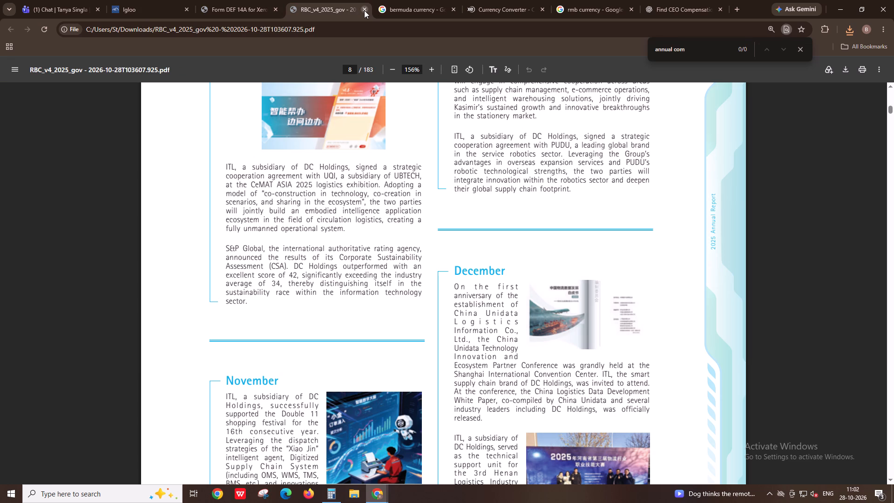
pyautogui.click(364, 11)
pyautogui.click(364, 11)
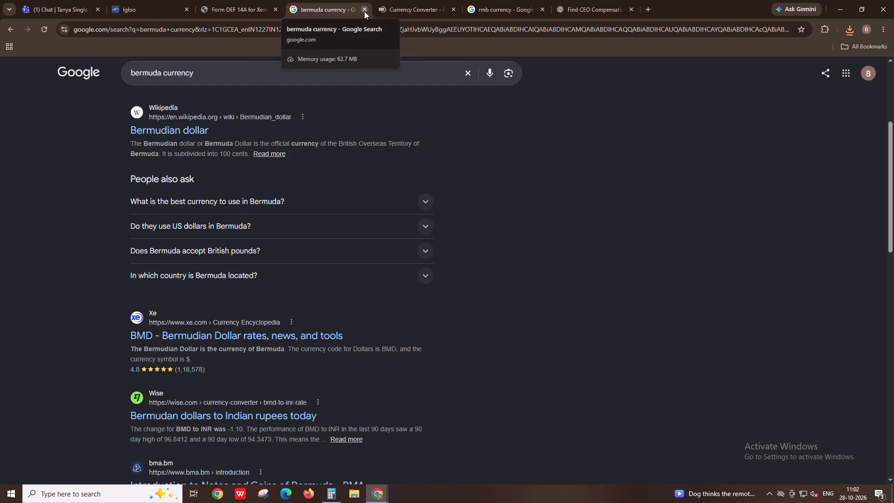
pyautogui.click(364, 11)
pyautogui.click(364, 11)
pyautogui.click(364, 11)
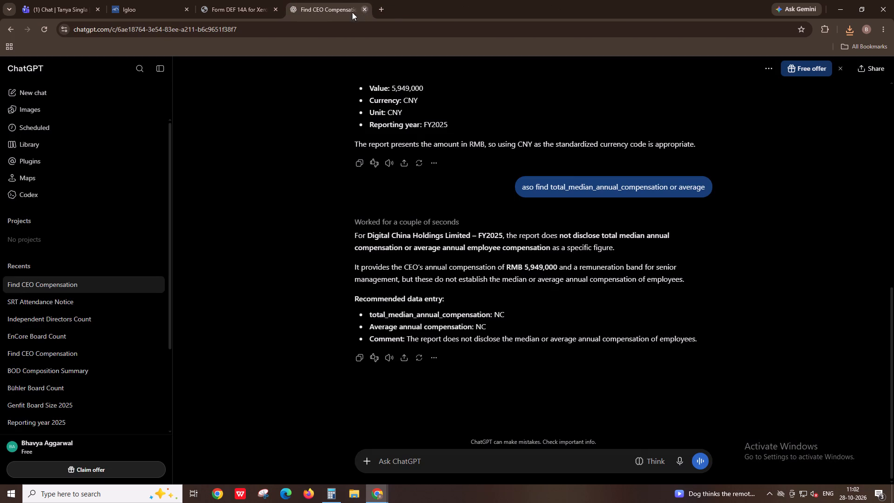
# In the Xerox task, open the Board_independence field under Board Composition and jump to its AI Copilot source page.
pyautogui.click(228, 0)
pyautogui.click(204, 0)
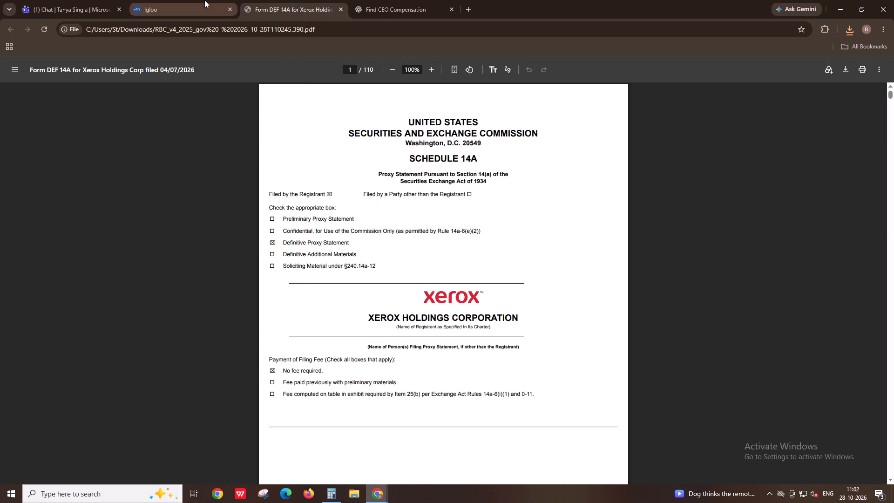
pyautogui.click(520, 187)
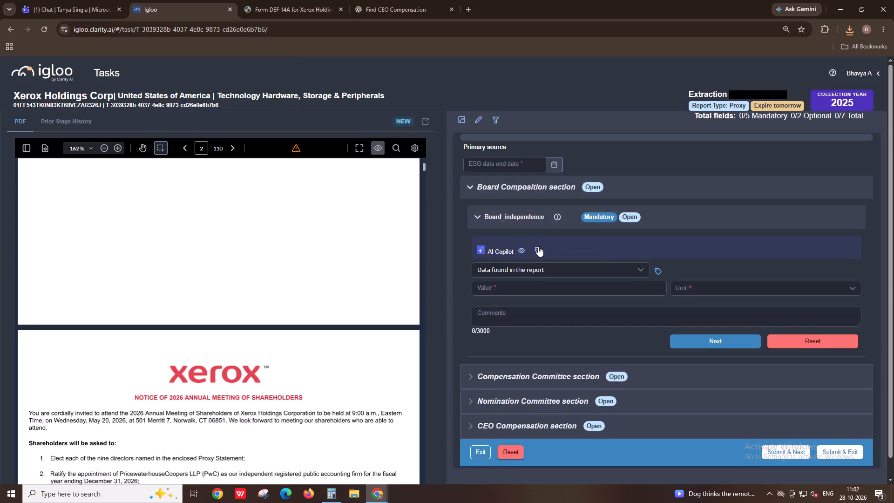
pyautogui.click(538, 246)
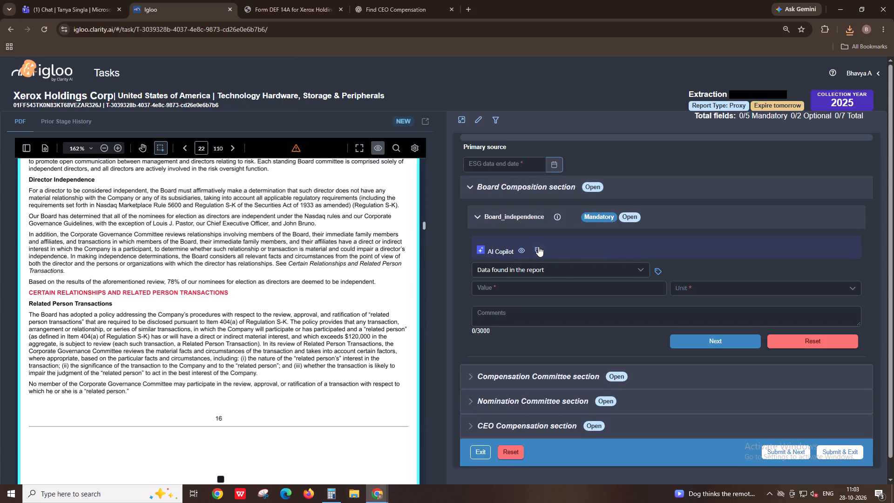
# Go to page 22 of the downloaded Xerox proxy and examine the director independence and board committee text from there on.
pyautogui.click(311, 0)
pyautogui.click(351, 72)
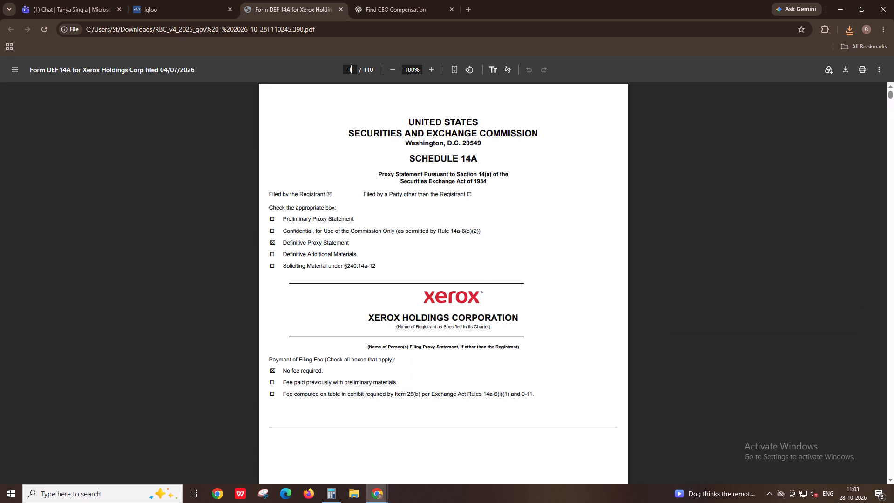
pyautogui.write('22')
pyautogui.press('Return')
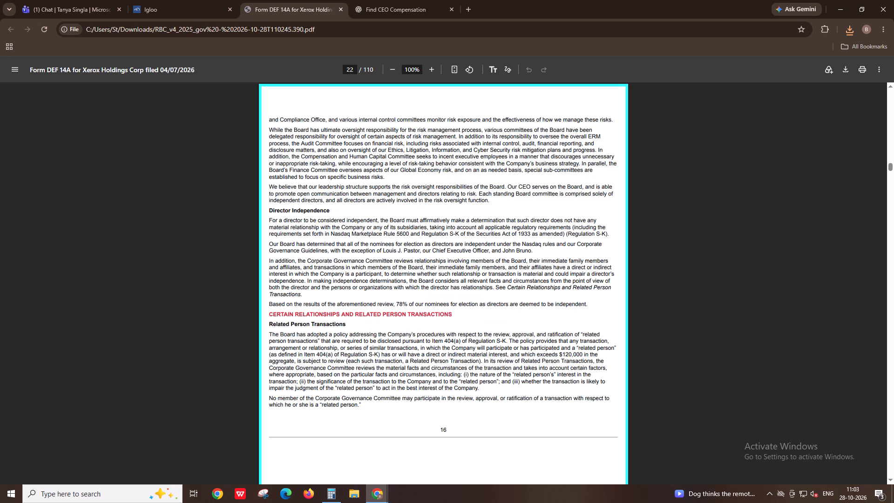
pyautogui.keyDown('ctrl'); pyautogui.scroll(3, 352, 267); pyautogui.keyUp('ctrl')
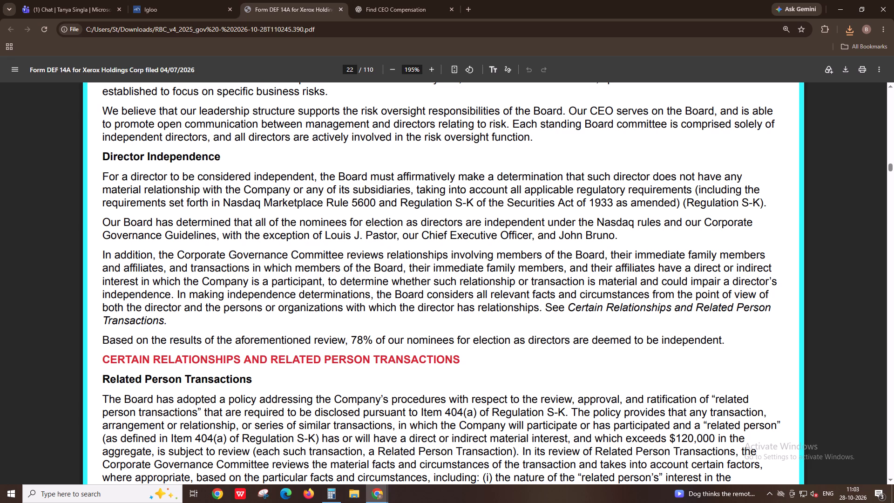
pyautogui.scroll(4, 194, 292)
pyautogui.scroll(-14, 194, 292)
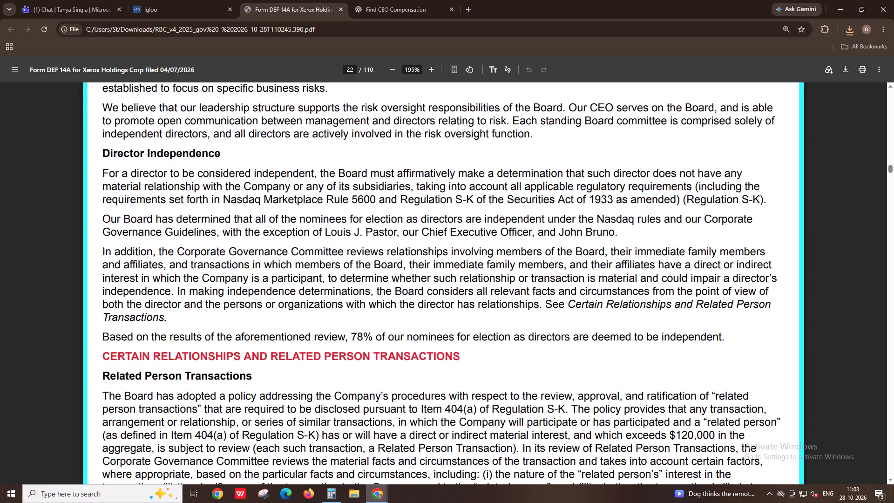
pyautogui.scroll(-9, 194, 292)
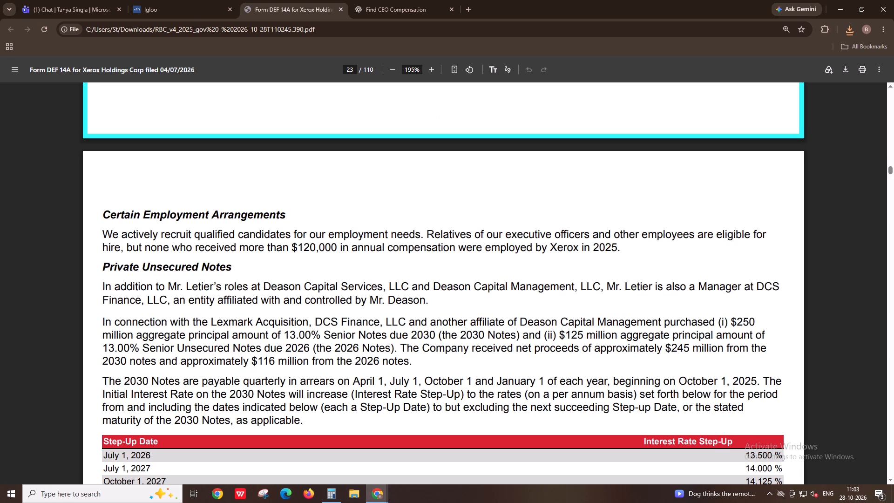
pyautogui.scroll(-3, 193, 293)
pyautogui.scroll(1, 193, 293)
pyautogui.scroll(-14, 193, 293)
pyautogui.scroll(-8, 193, 293)
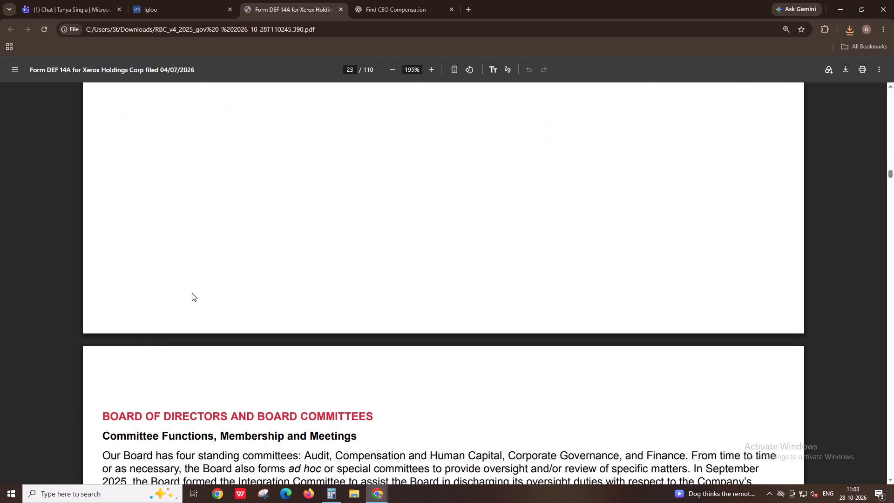
# Search the Xerox proxy for "board of d" and review the first matches for the number of directors.
pyautogui.hotkey('ctrl', 'f')
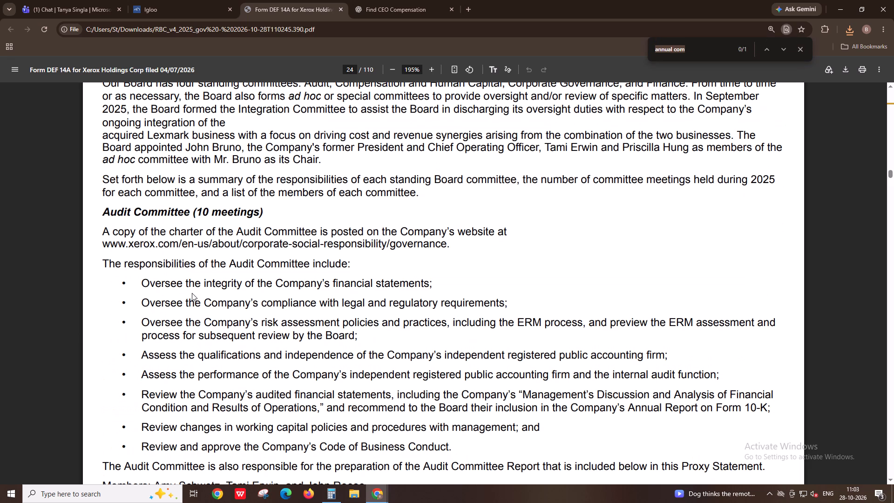
pyautogui.write('board')
pyautogui.press('space')
pyautogui.write('of d')
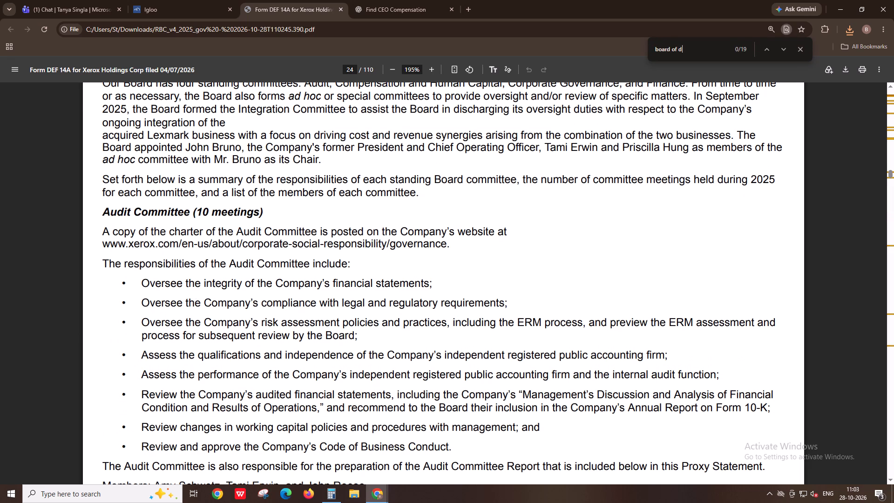
pyautogui.press('Return')
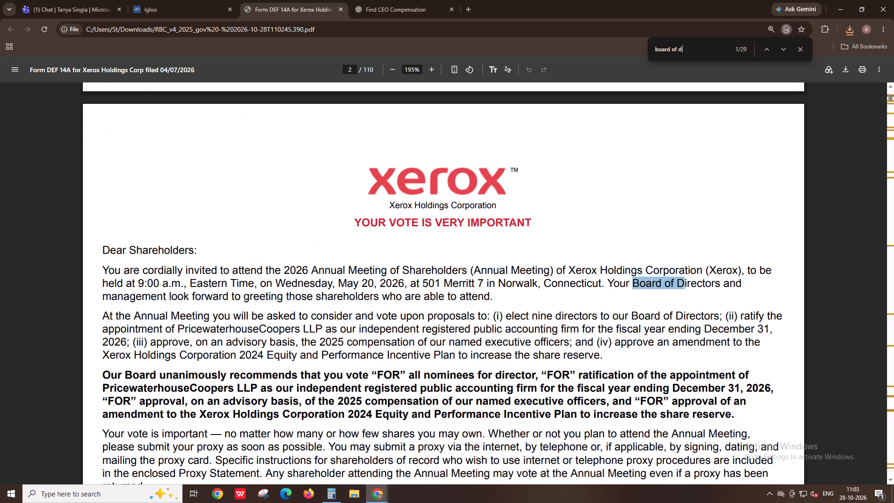
pyautogui.press('Return')
pyautogui.press('Return')
pyautogui.hotkey('shift', 'Return')
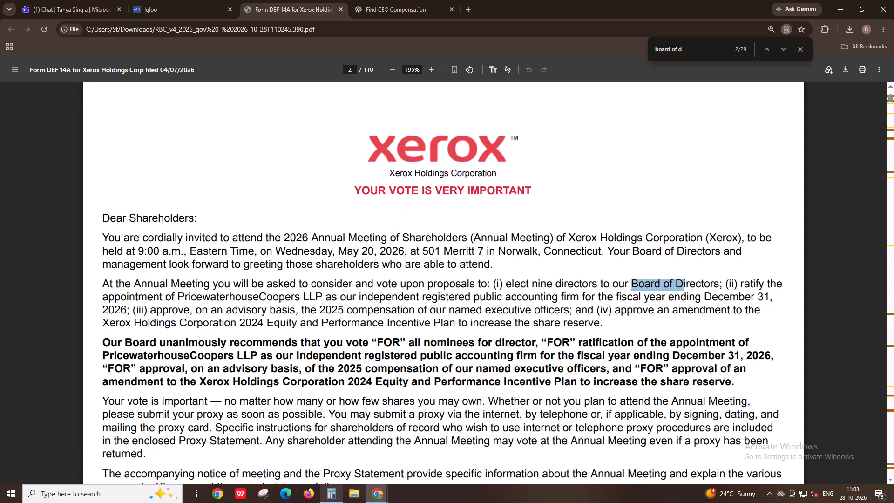
# Switch to Calculator and divide 7 by 9 to work out the share of independent directors.
pyautogui.click(332, 490)
pyautogui.press('Escape')
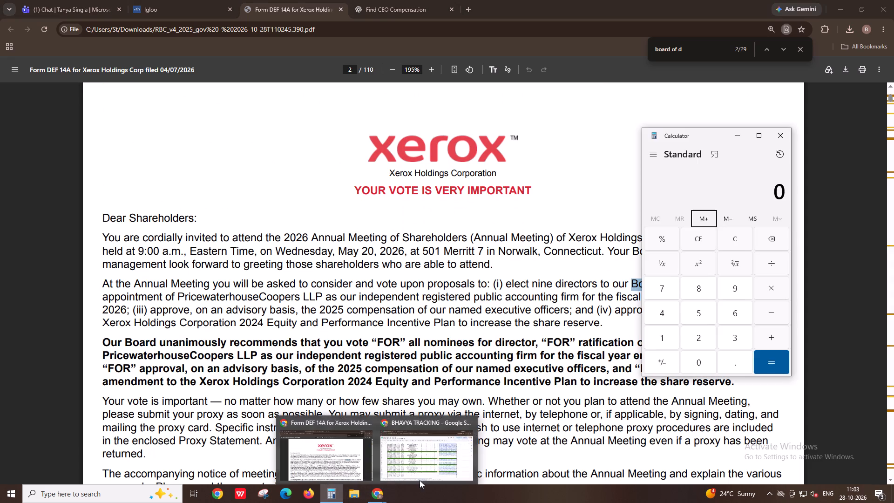
pyautogui.write('7/9*')
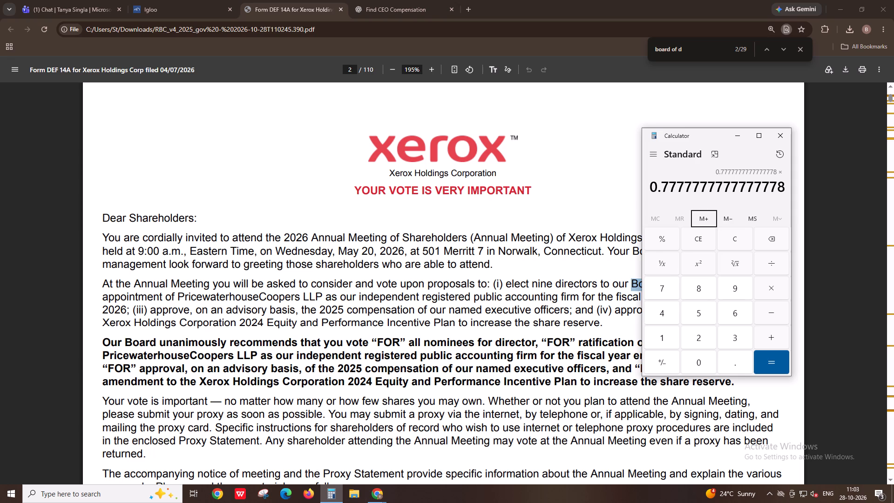
# Check the 2025 Board_independence value in the Xerox task's prior stage history, and return to the report view.
pyautogui.click(187, 0)
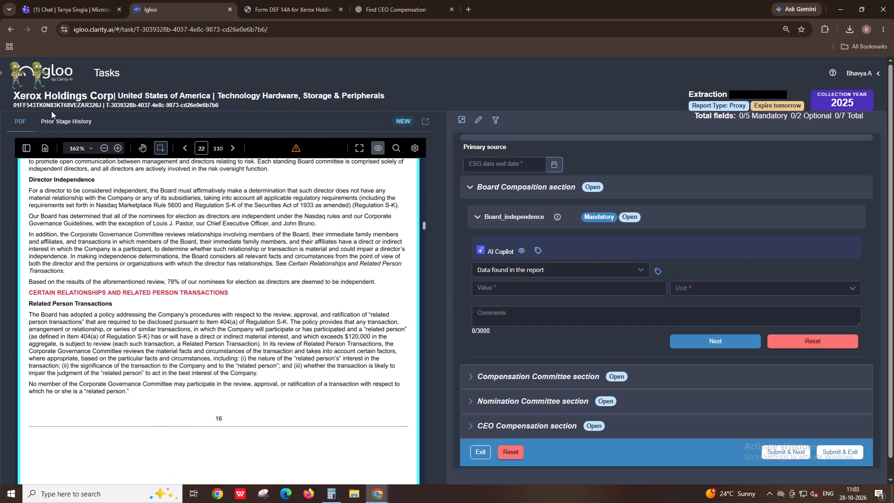
pyautogui.click(51, 111)
pyautogui.click(50, 115)
pyautogui.doubleClick(32, 207)
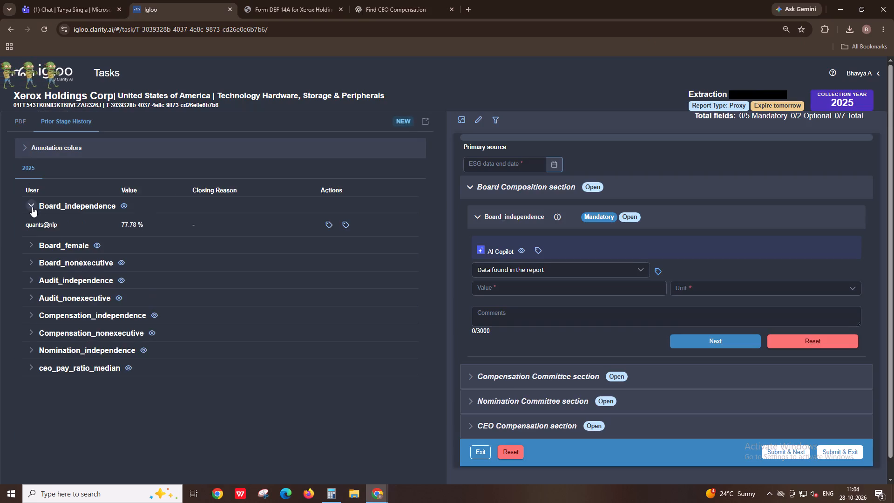
pyautogui.click(31, 124)
pyautogui.keyDown('ctrl'); pyautogui.scroll(-1, 160, 218); pyautogui.keyUp('ctrl')
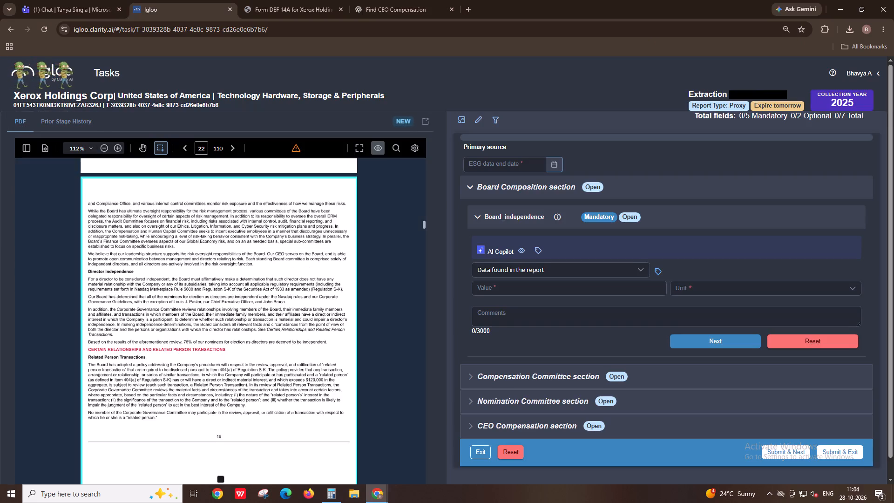
pyautogui.keyDown('ctrl'); pyautogui.scroll(1, 160, 218); pyautogui.keyUp('ctrl')
# Return to the downloaded Xerox proxy statement.
pyautogui.click(259, 0)
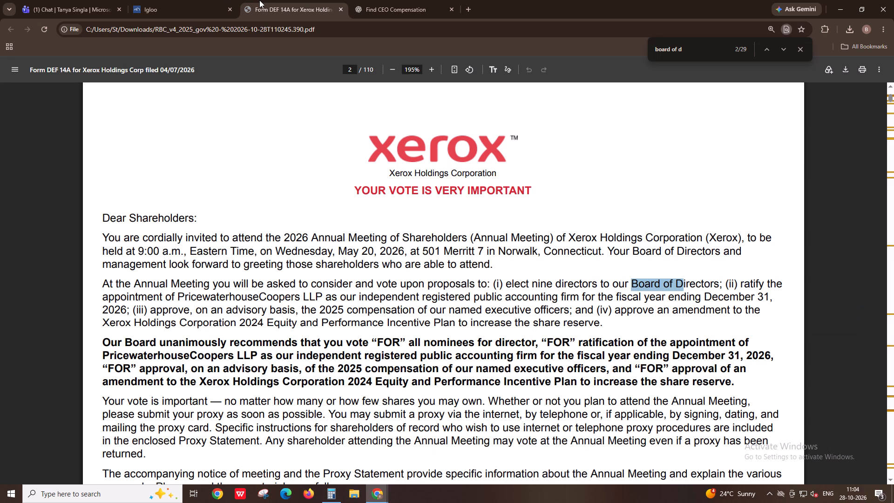
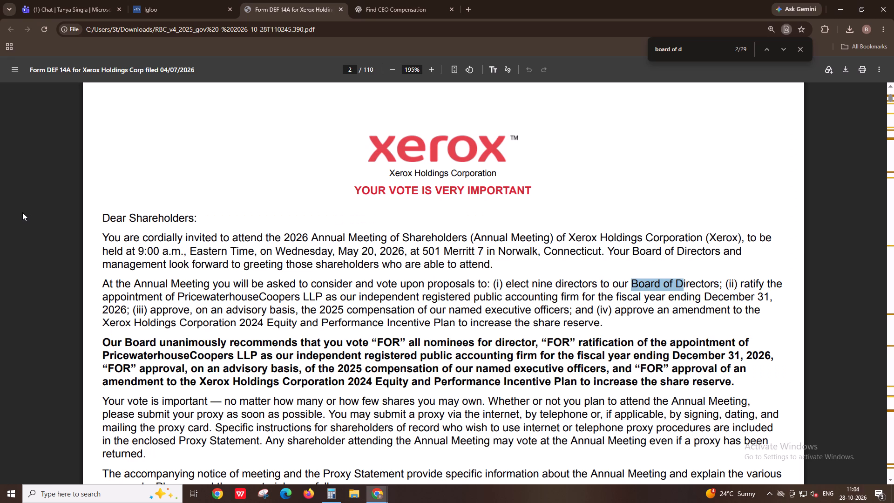
# Switch to Calculator to recheck the independent-director share, and return to the Xerox proxy statement.
pyautogui.hotkey('alt', 'Tab')
pyautogui.hotkey('alt', 'Tab')
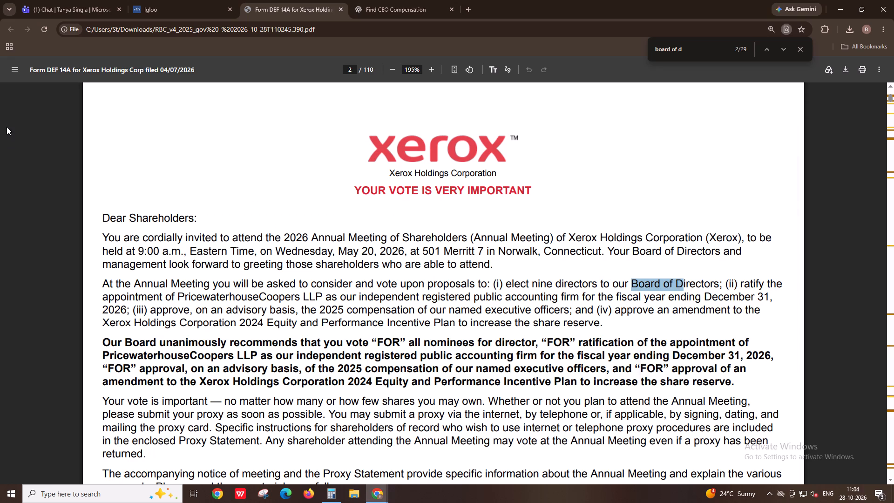
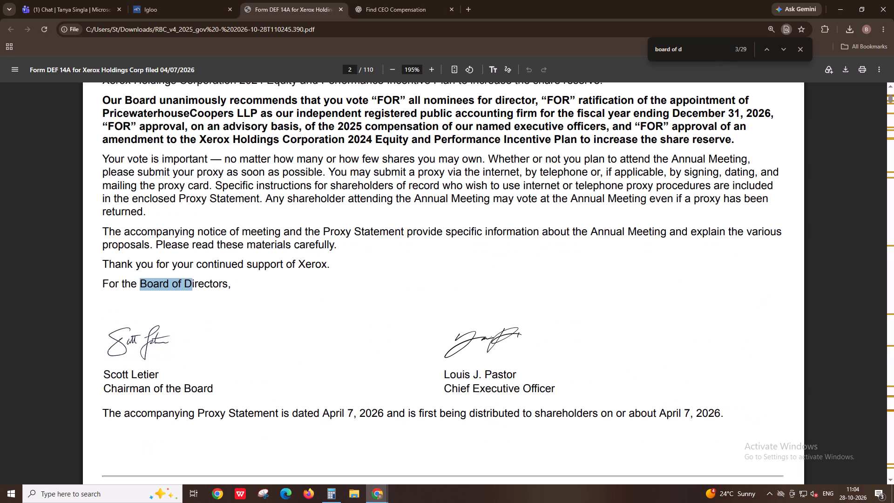
# Step through the "board of d" matches in the Xerox proxy statement as far as the director nominee biographies.
pyautogui.press('Return')
pyautogui.press('Return')
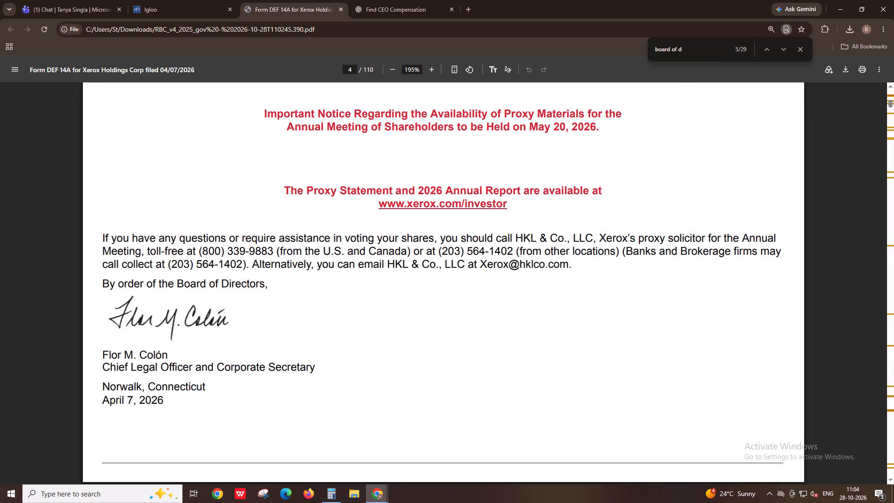
pyautogui.press('Return')
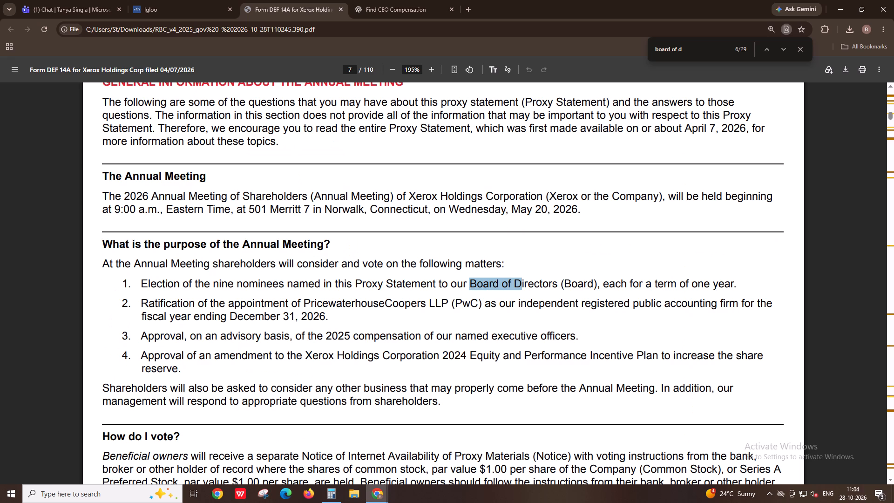
pyautogui.press('Return')
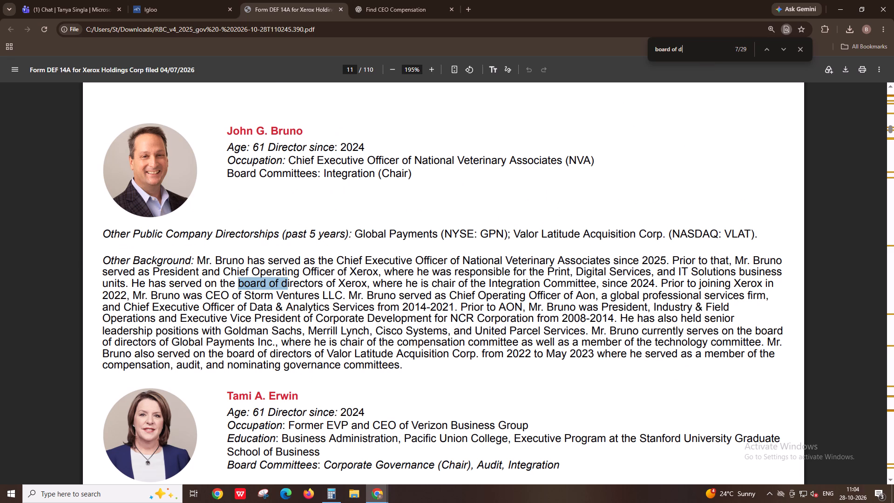
# Review the director nominee biographies on PDF pages 11 to 14, examining each nominee's occupation, director-since year and board committees.
pyautogui.scroll(15, 257, 290)
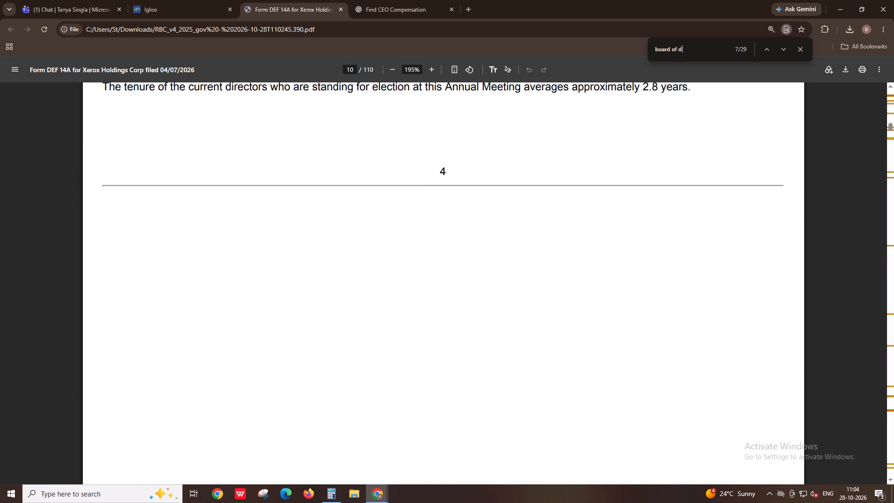
pyautogui.scroll(2, 257, 290)
pyautogui.scroll(-19, 257, 290)
pyautogui.scroll(1, 257, 290)
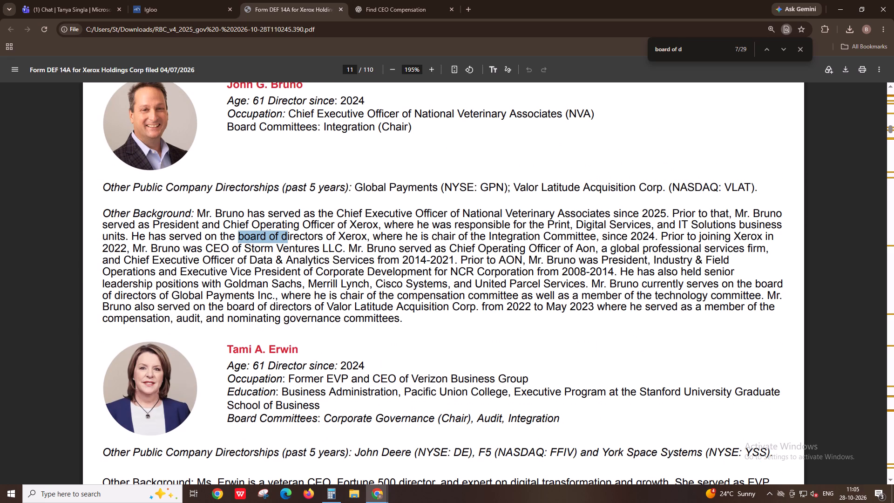
pyautogui.scroll(-4, 257, 290)
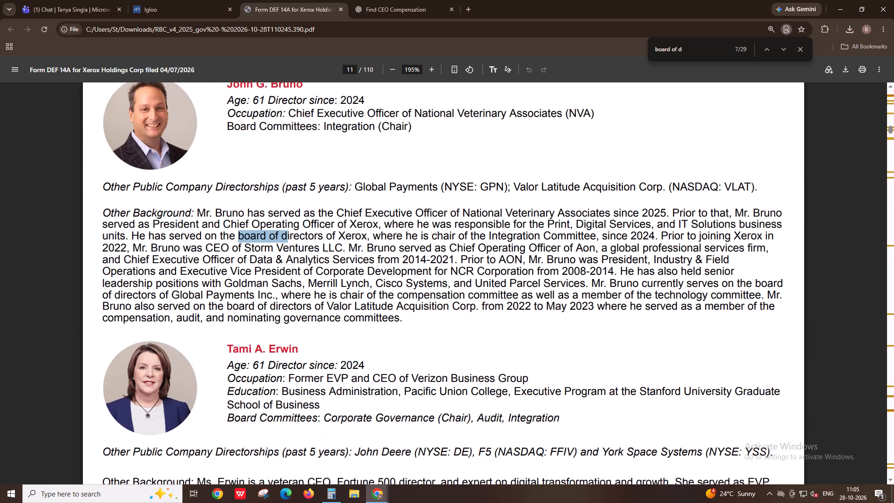
pyautogui.scroll(-13, 257, 290)
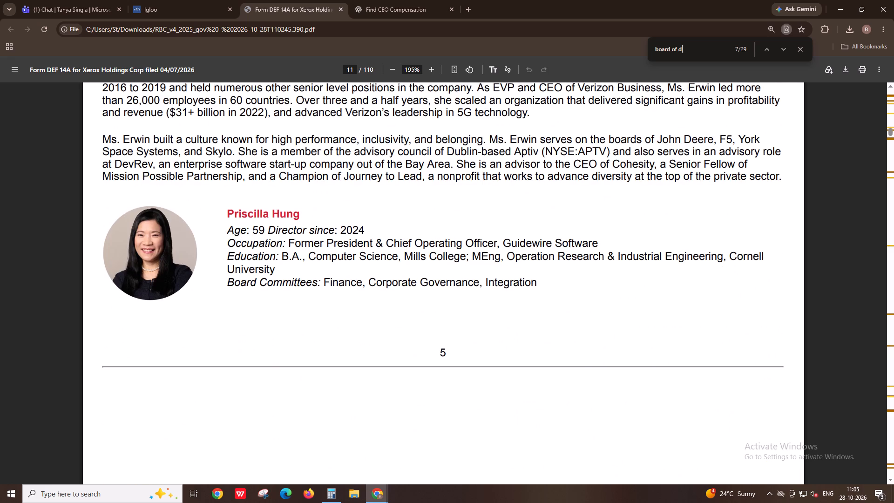
pyautogui.scroll(-9, 257, 290)
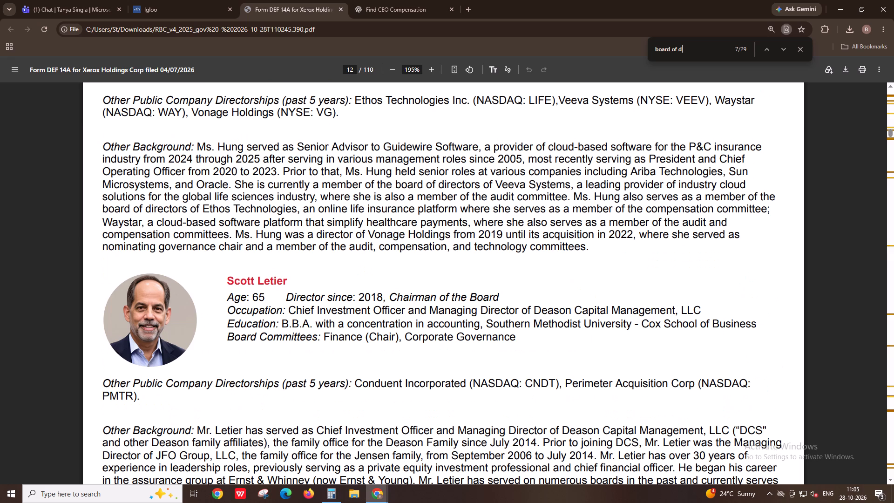
pyautogui.scroll(-14, 257, 290)
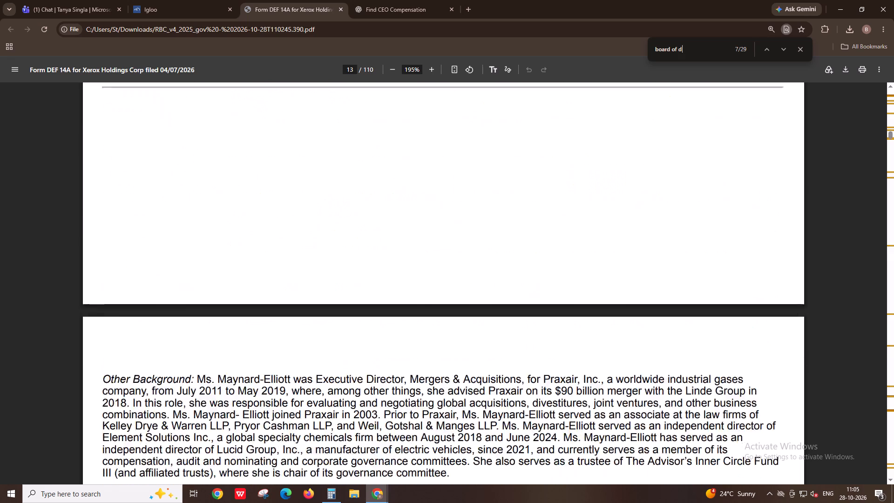
pyautogui.scroll(-10, 257, 290)
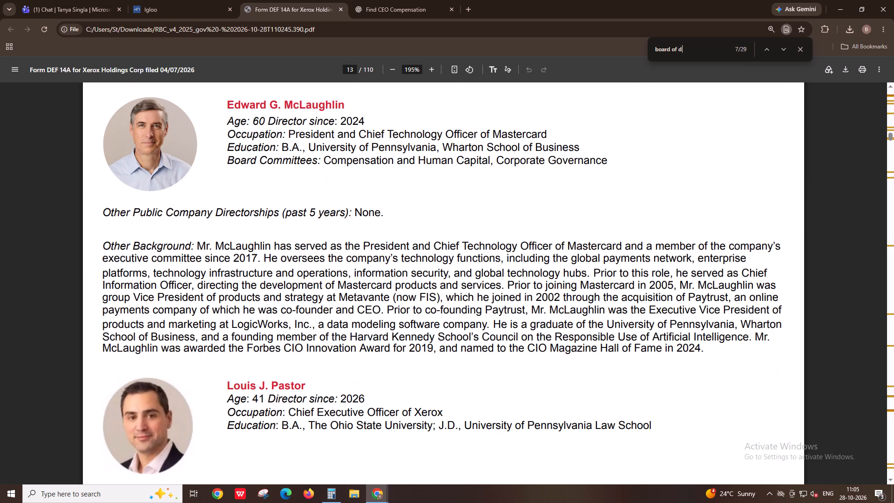
pyautogui.scroll(-15, 257, 290)
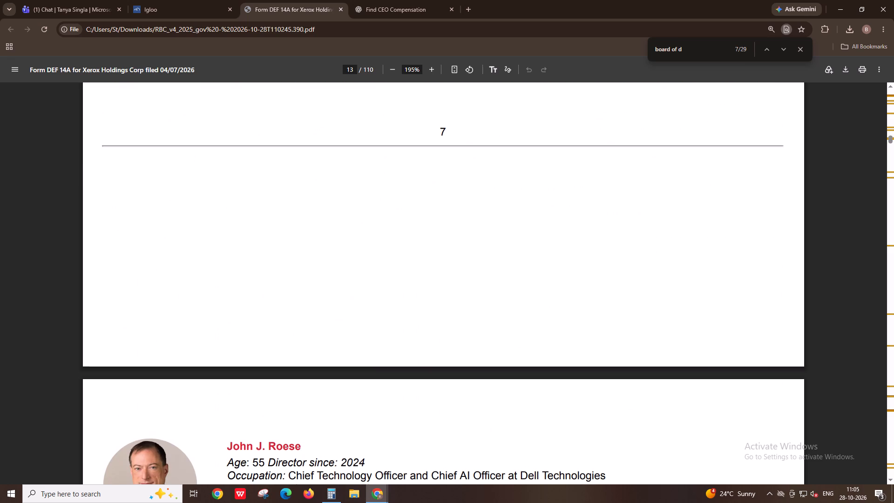
pyautogui.scroll(-14, 257, 290)
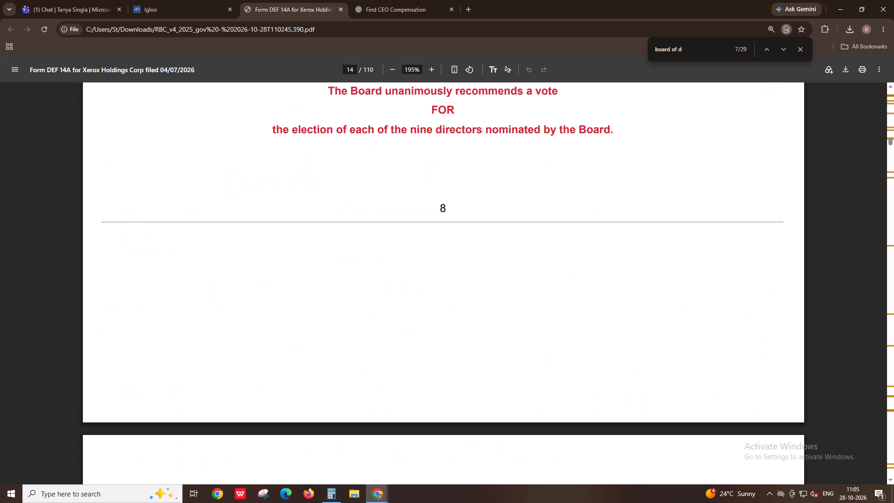
pyautogui.scroll(-4, 257, 290)
pyautogui.scroll(12, 257, 290)
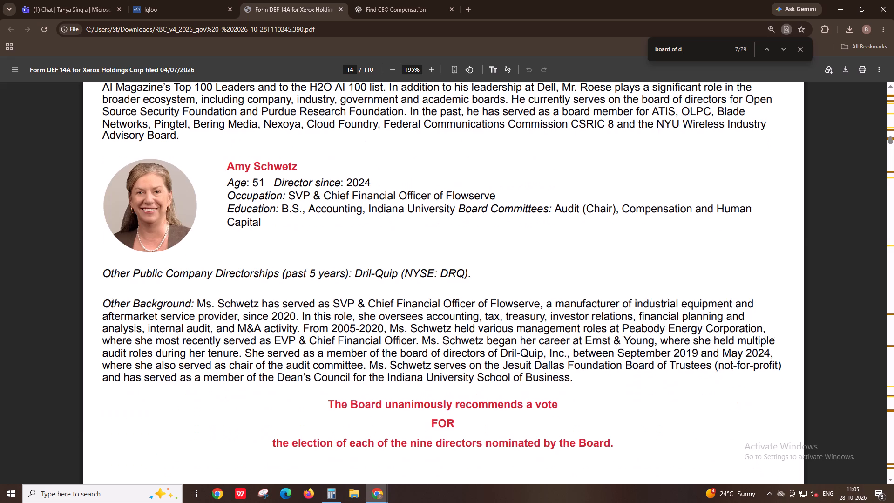
# Check the Director Independence passage beside the Board_independence field in Igloo, and recheck the nominee biographies on proxy PDF page 14.
pyautogui.click(143, 0)
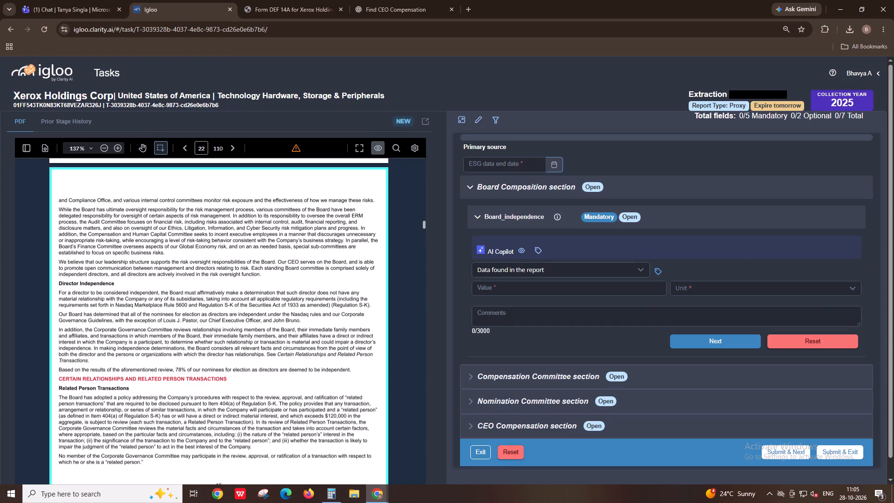
pyautogui.click(251, 0)
pyautogui.scroll(5, 252, 330)
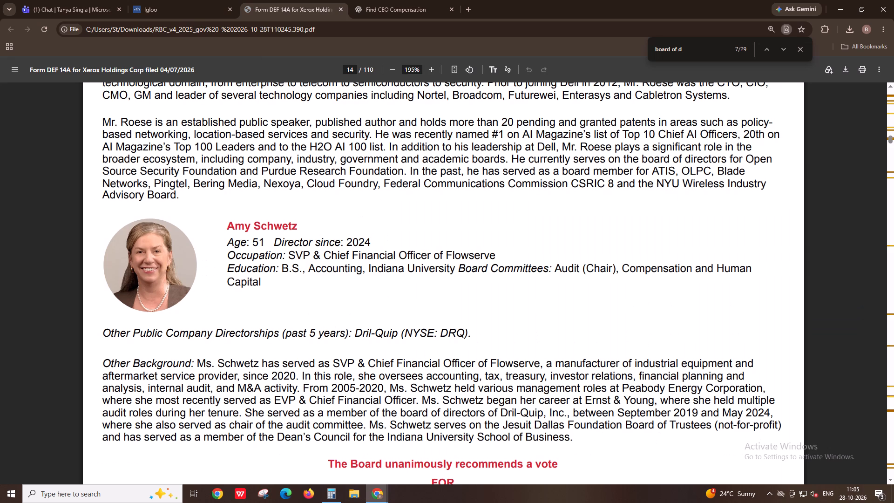
pyautogui.scroll(2, 252, 330)
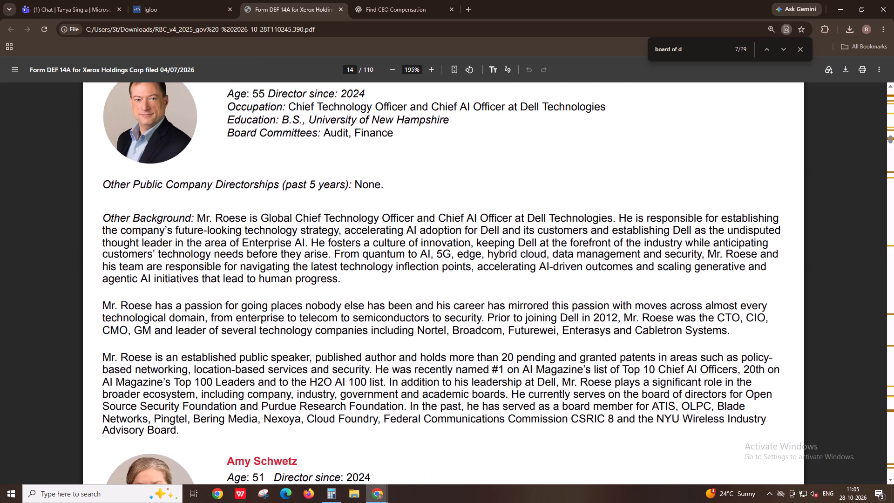
pyautogui.scroll(-1, 252, 330)
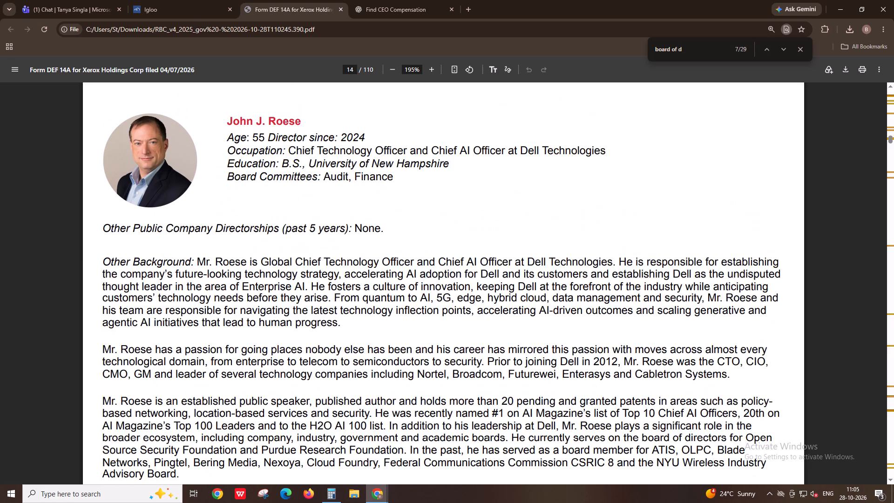
pyautogui.scroll(-5, 252, 330)
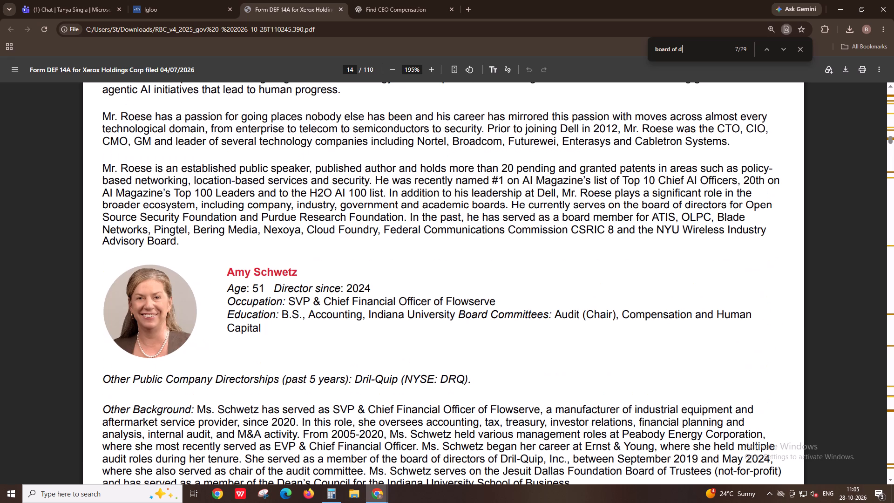
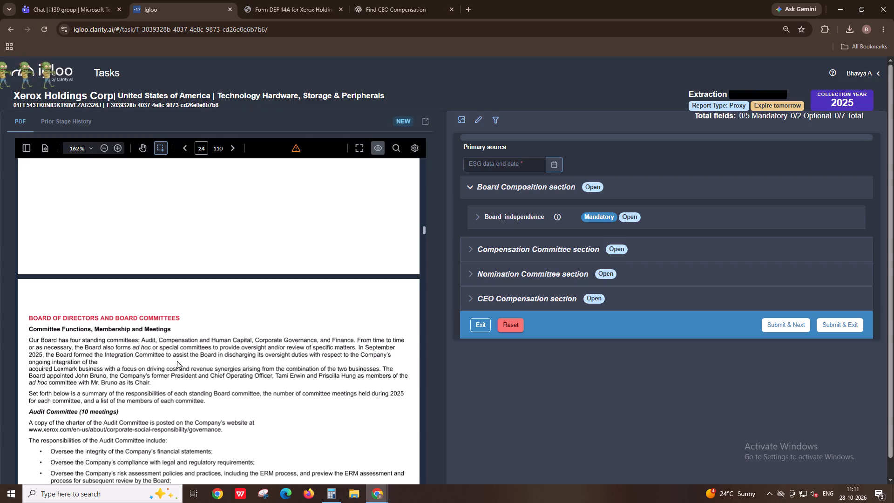
# Expand the Nomination Committee section of the extraction form to view its Nomination_independence field.
pyautogui.click(569, 278)
pyautogui.click(569, 278)
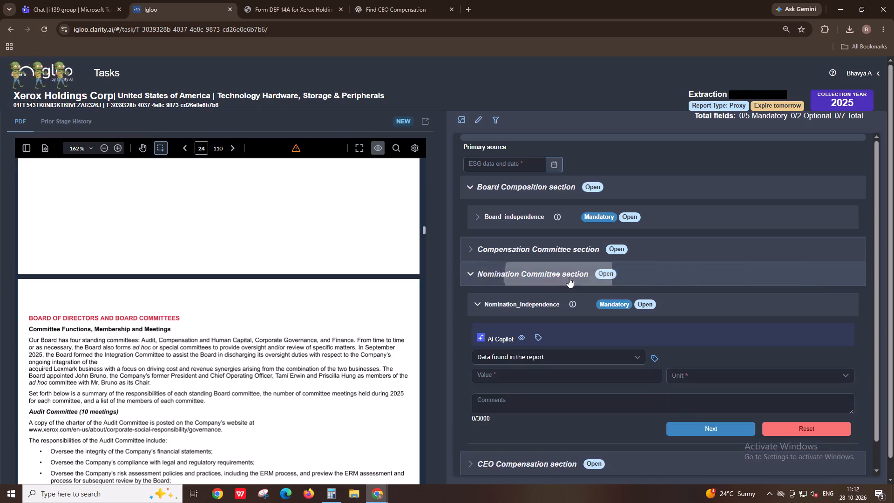
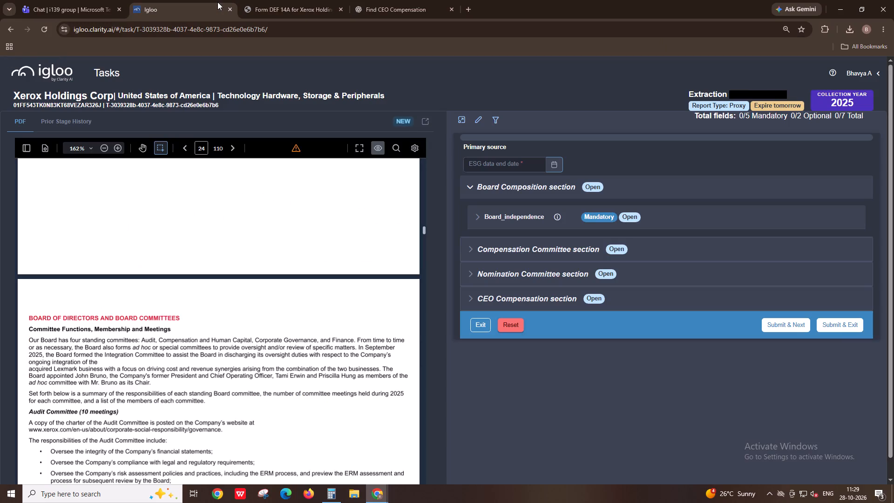
# Read through the proxy statement's committee descriptions, from the Audit Committee to the Compensation and Human Capital Committee, for membership and independence.
pyautogui.scroll(-2, 150, 207)
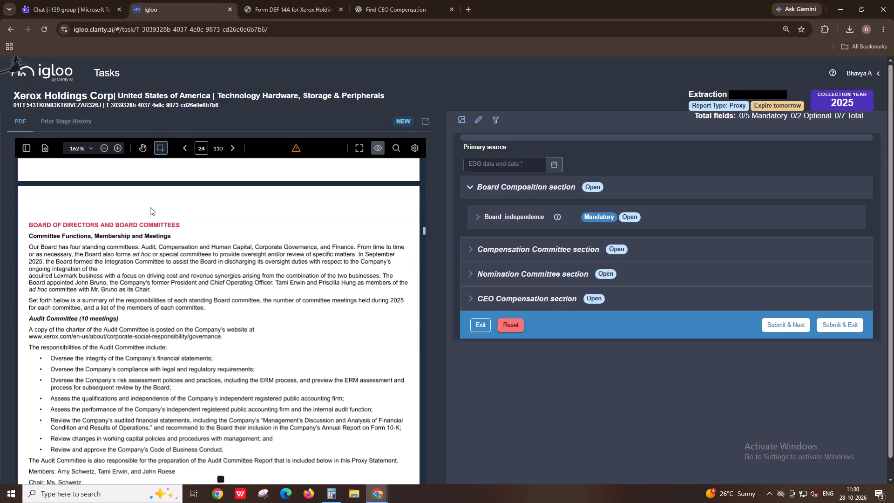
pyautogui.scroll(-1, 150, 207)
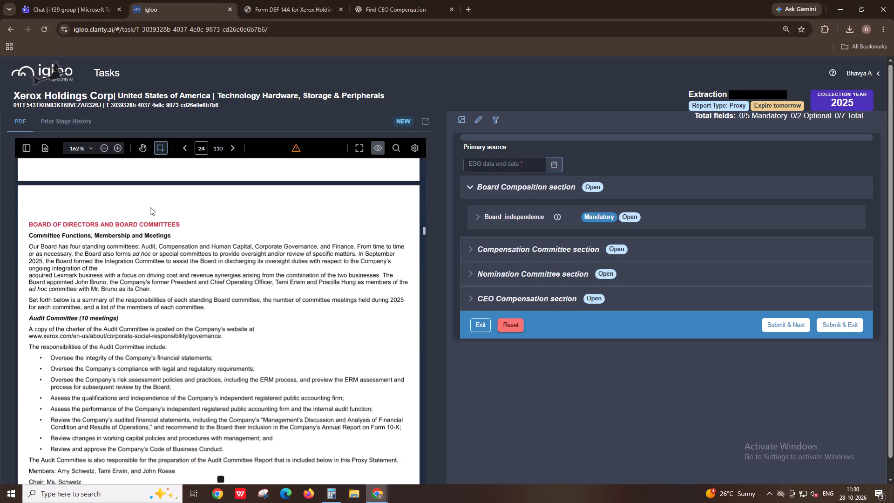
pyautogui.scroll(-3, 150, 207)
pyautogui.scroll(1, 144, 211)
pyautogui.scroll(-6, 144, 211)
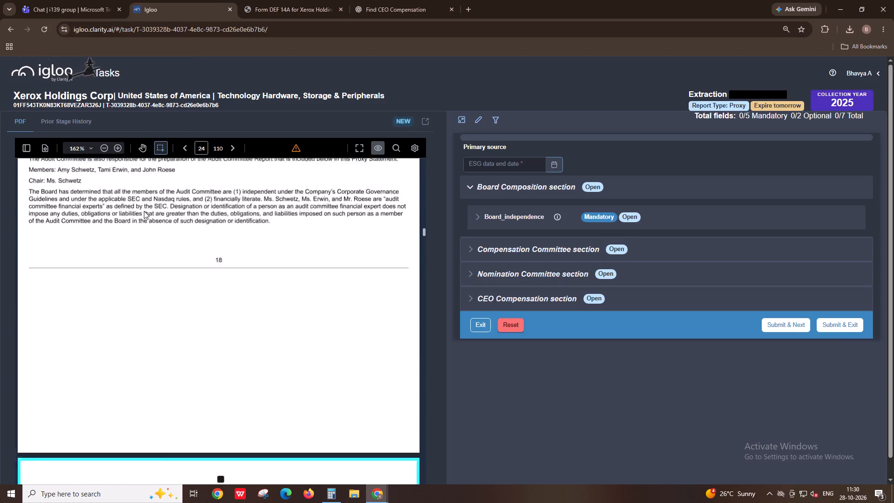
pyautogui.scroll(-3, 144, 211)
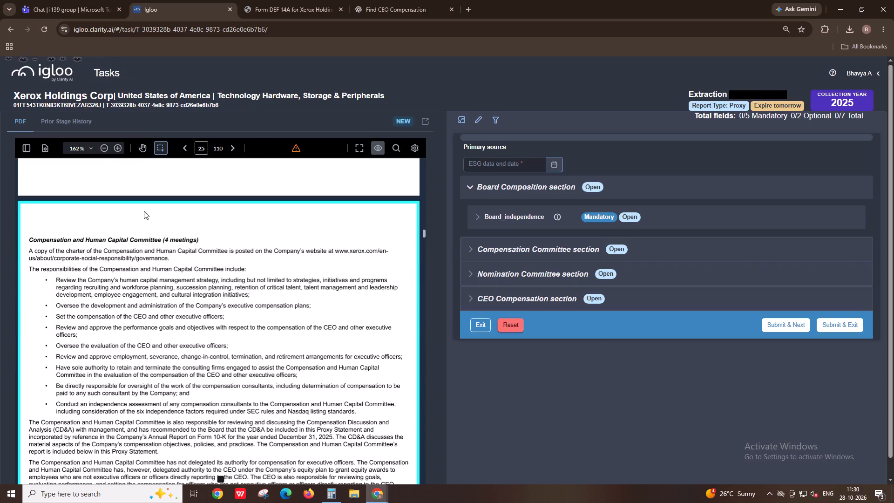
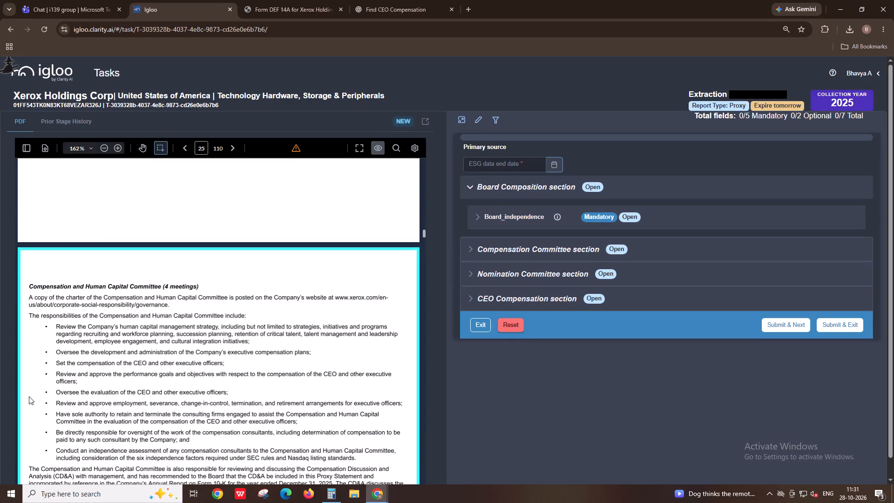
# Review the Compensation and Human Capital Committee and Corporate Governance Committee descriptions in the proxy statement for members, chairs and independence.
pyautogui.scroll(3, 97, 394)
pyautogui.scroll(-2, 97, 394)
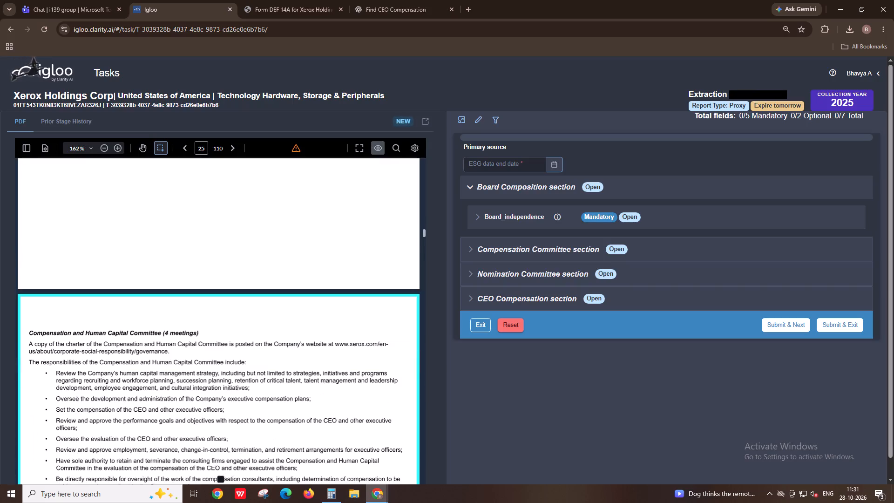
pyautogui.scroll(-13, 97, 394)
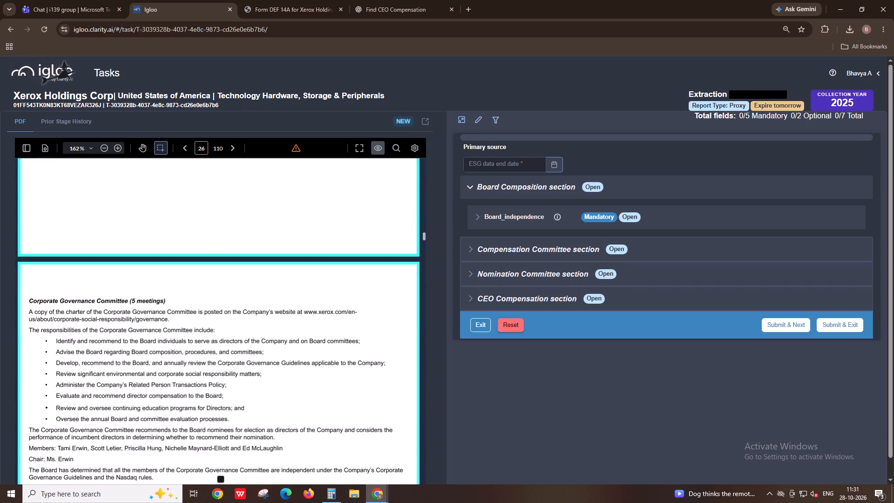
pyautogui.scroll(10, 97, 394)
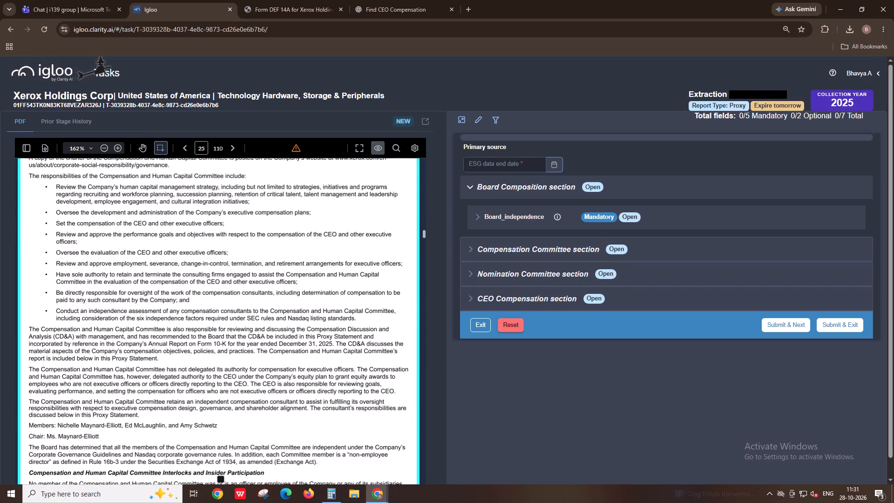
pyautogui.scroll(1, 97, 394)
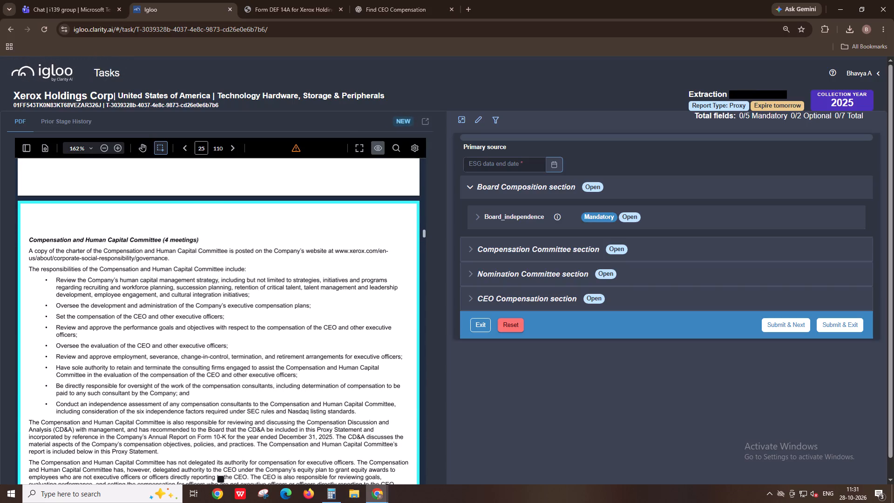
pyautogui.scroll(-1, 97, 394)
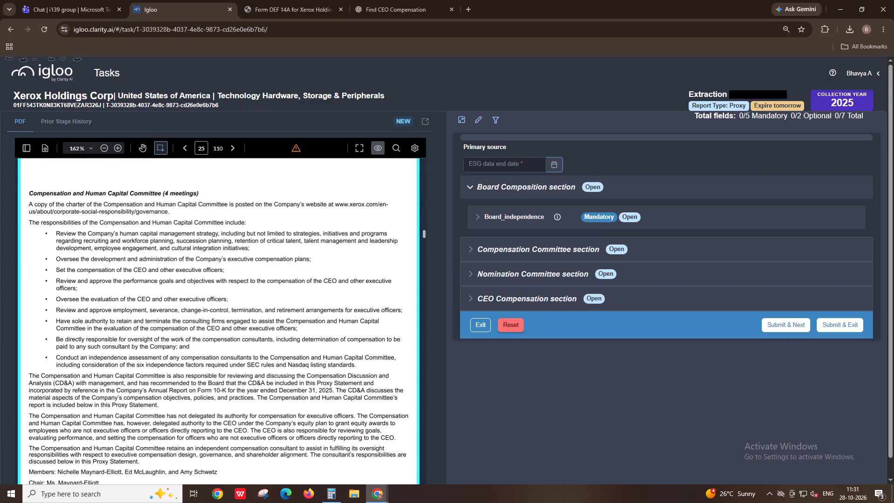
pyautogui.scroll(-1, 156, 283)
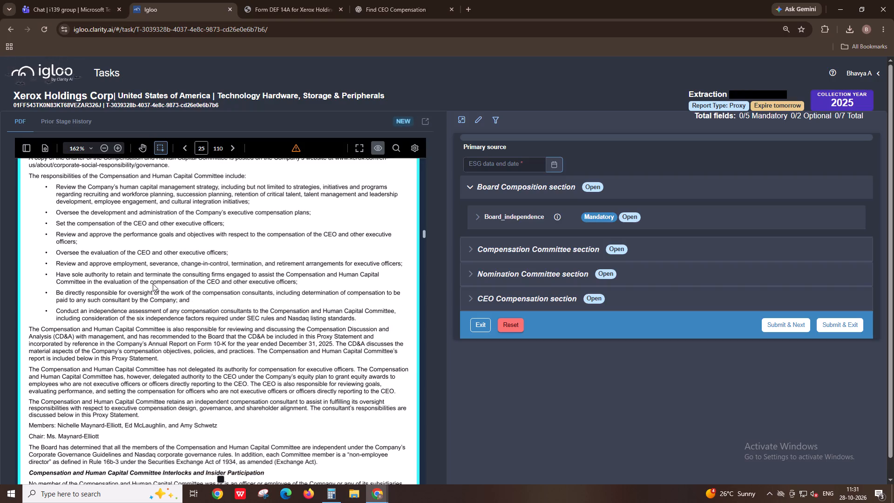
pyautogui.scroll(-1, 153, 284)
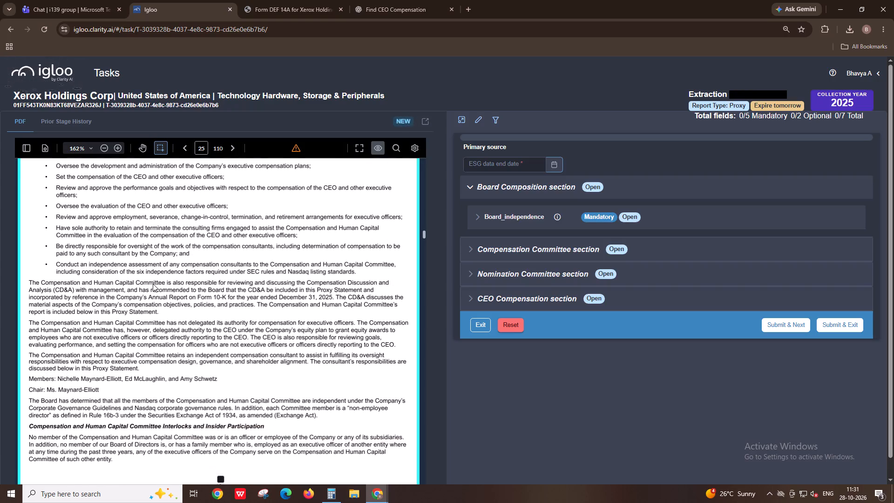
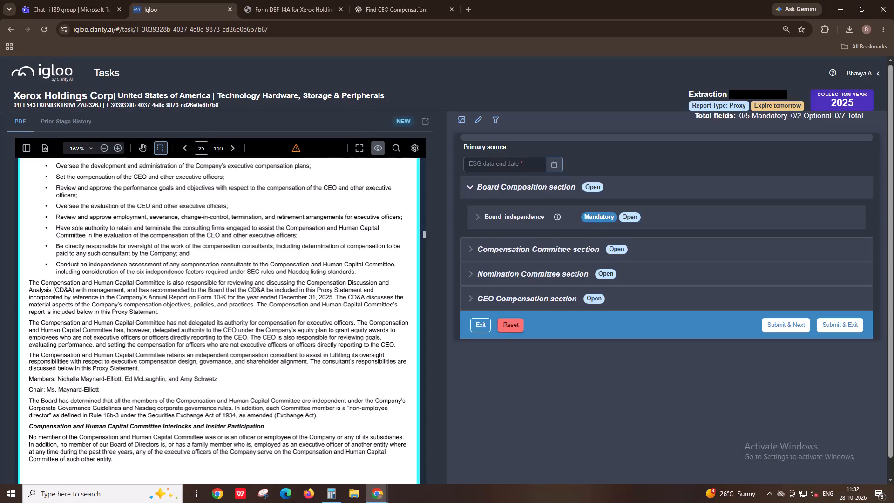
# Read on from the Compensation and Human Capital Committee's independence statement to the Corporate Governance Committee section, checking its responsibilities, members, chair and independence.
pyautogui.scroll(-1, 120, 301)
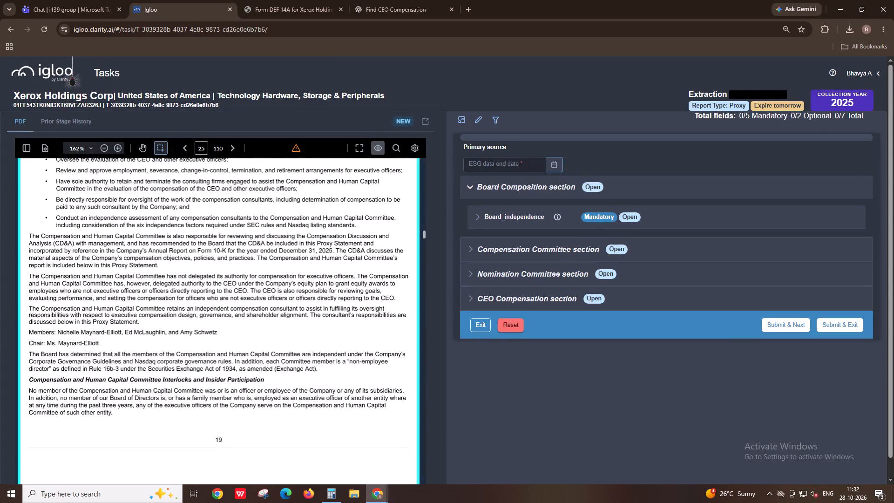
pyautogui.scroll(-3, 120, 301)
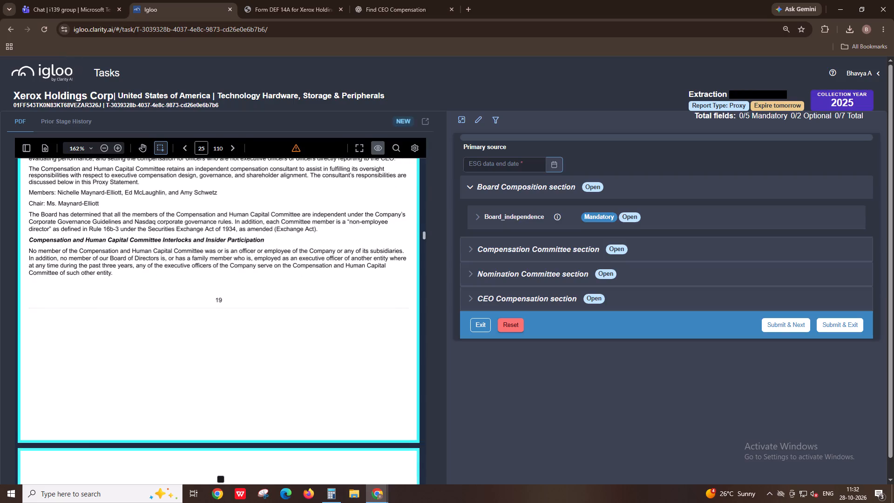
pyautogui.scroll(-1, 120, 301)
pyautogui.scroll(1, 120, 301)
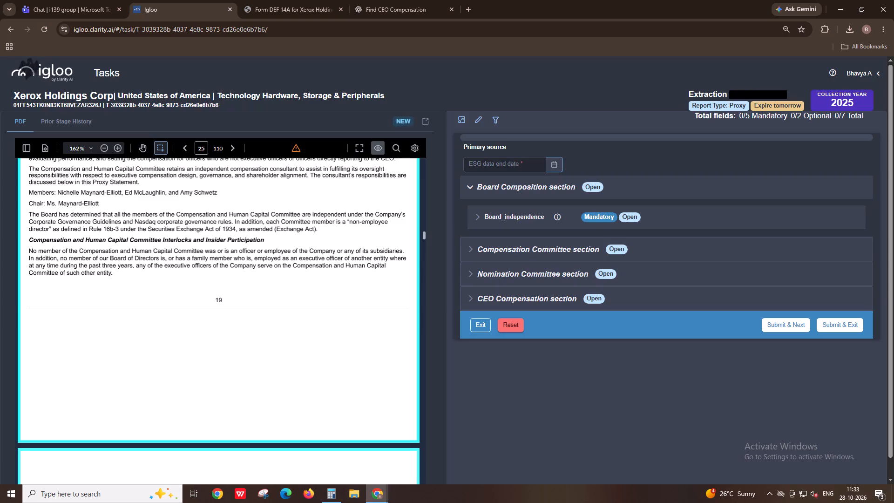
pyautogui.scroll(-5, 39, 254)
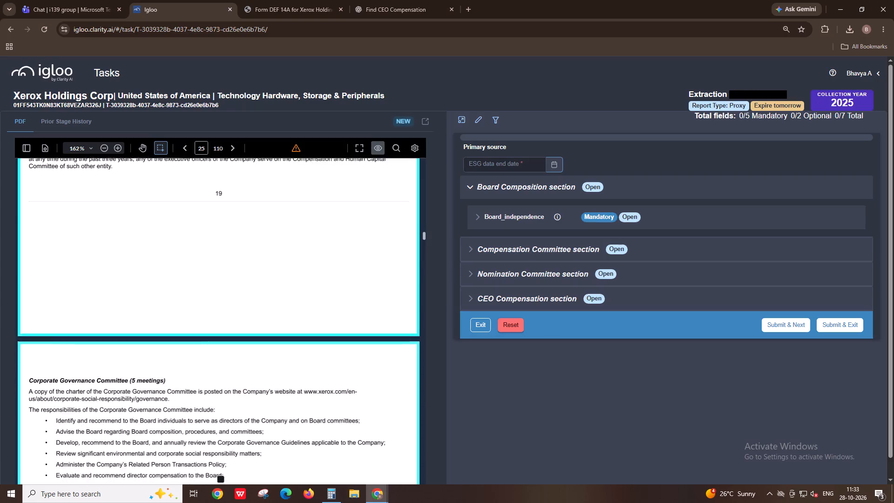
pyautogui.scroll(-3, 39, 254)
pyautogui.scroll(4, 39, 254)
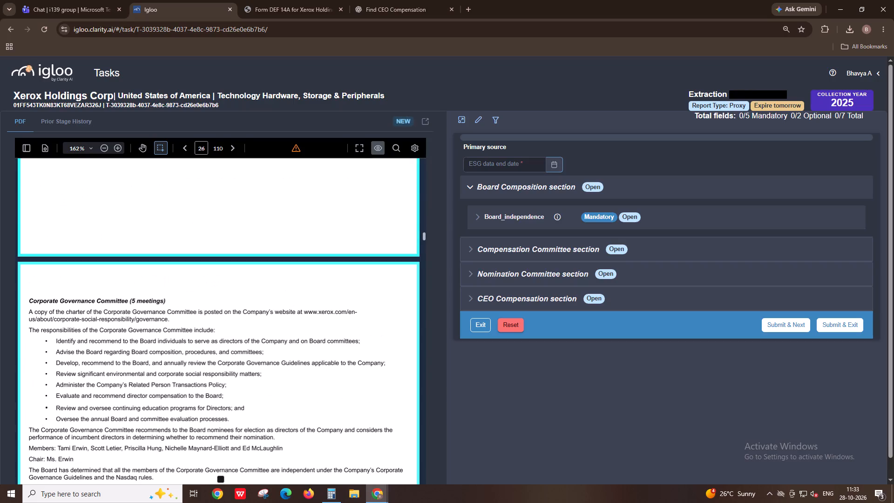
pyautogui.scroll(-2, 39, 254)
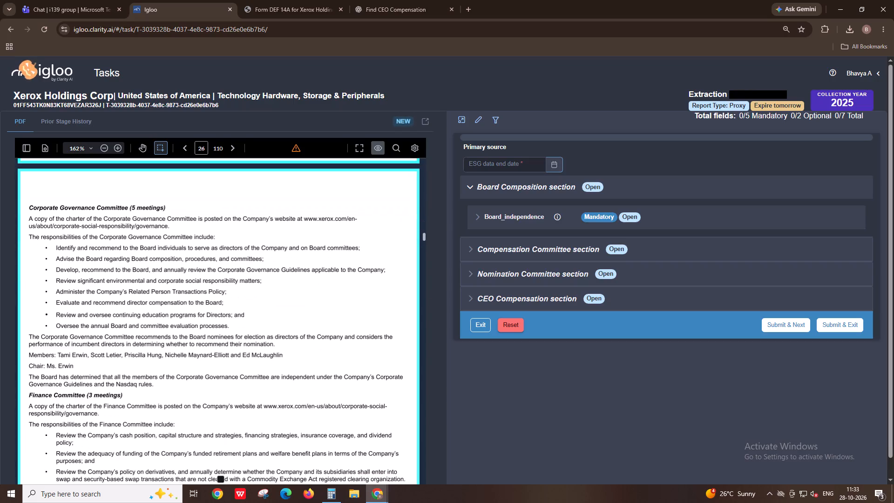
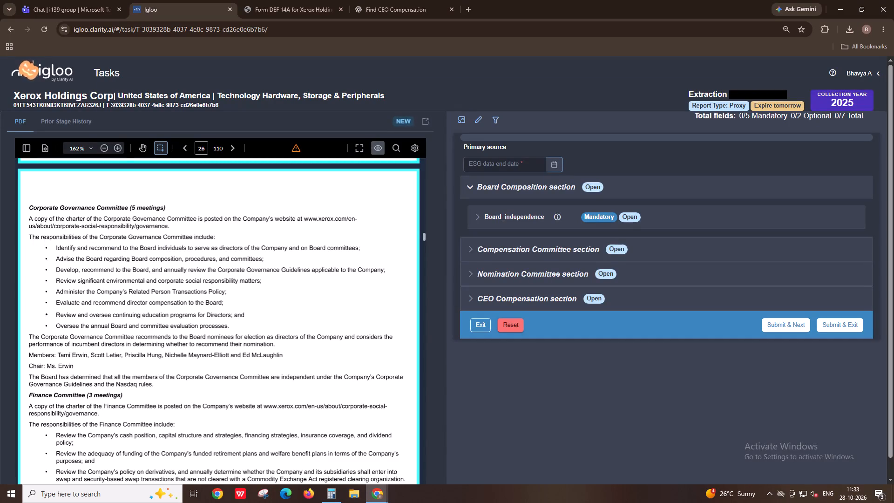
# Switch to the downloaded Form DEF 14A and go through its "board of d" matches from the director biographies through the executive compensation sections.
pyautogui.click(286, 0)
pyautogui.scroll(1, 277, 0)
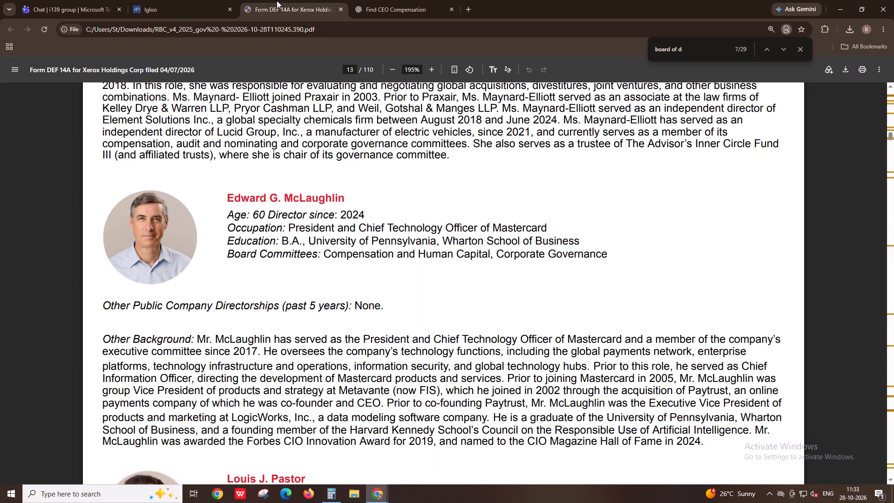
pyautogui.press('Return')
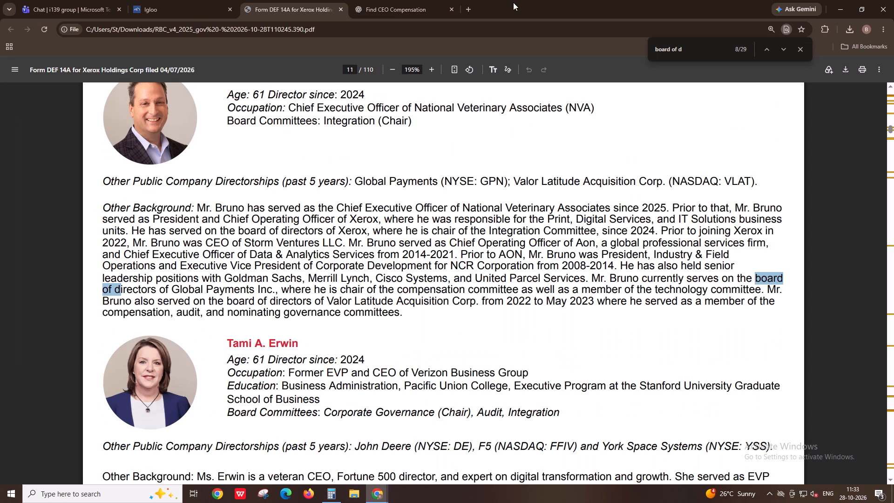
pyautogui.press('Return')
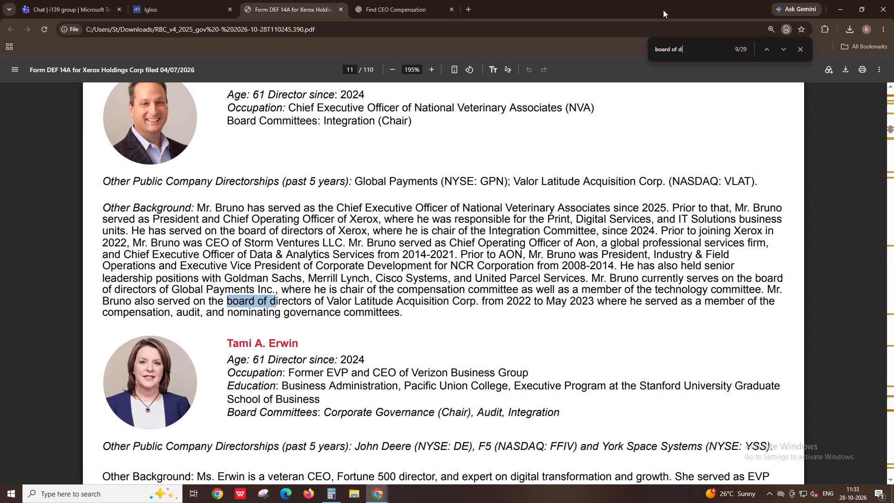
pyautogui.press('Return')
pyautogui.press('Return')
pyautogui.press('Return')
pyautogui.press('Return')
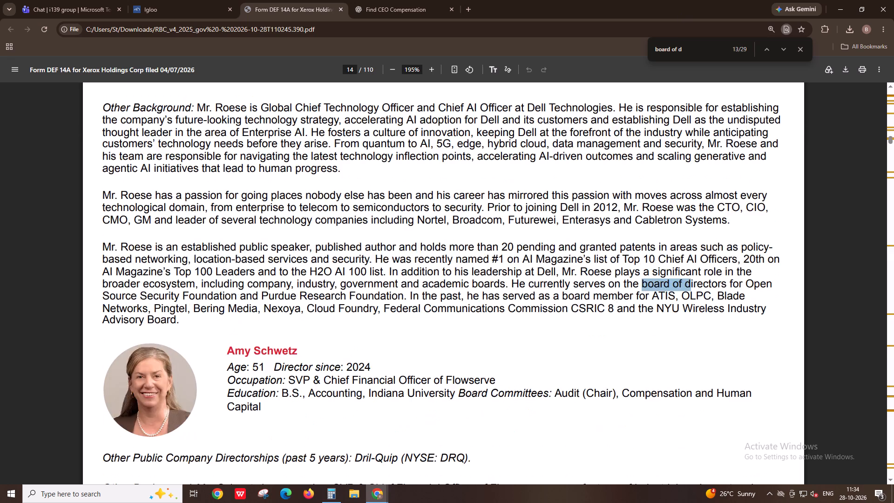
pyautogui.press('Return')
pyautogui.press('Return')
pyautogui.press('Return')
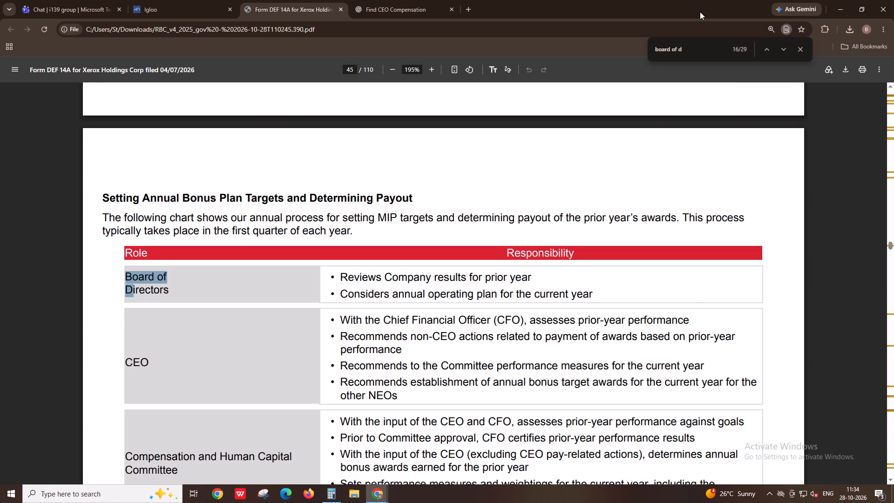
pyautogui.press('Return')
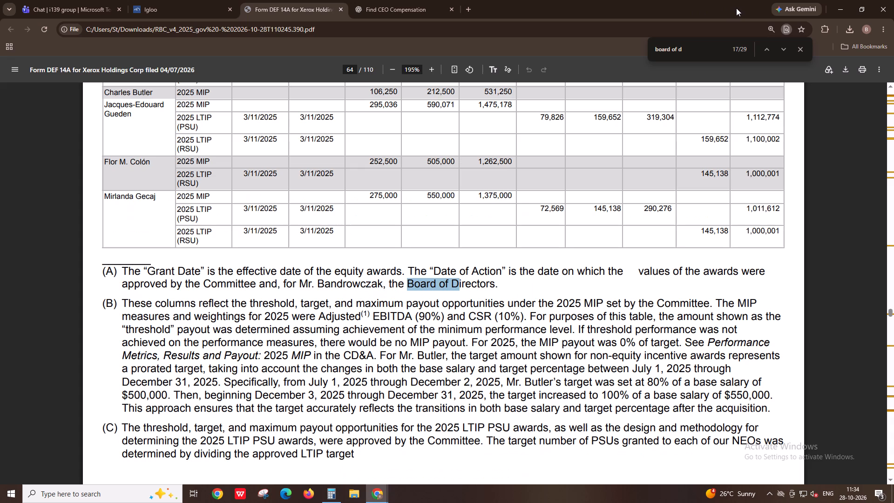
pyautogui.press('Return')
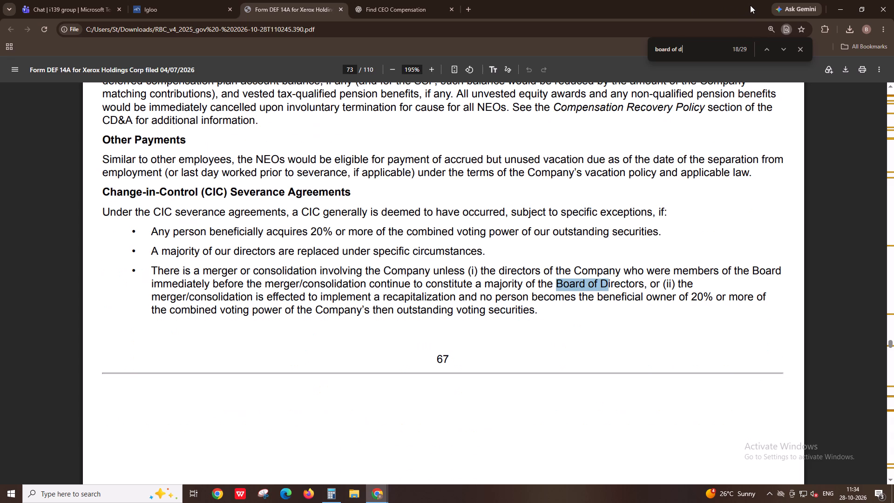
# Continue through the "board of d" matches, reading Proposal 4 and the Administration of the Plan section.
pyautogui.press('Return')
pyautogui.press('Return')
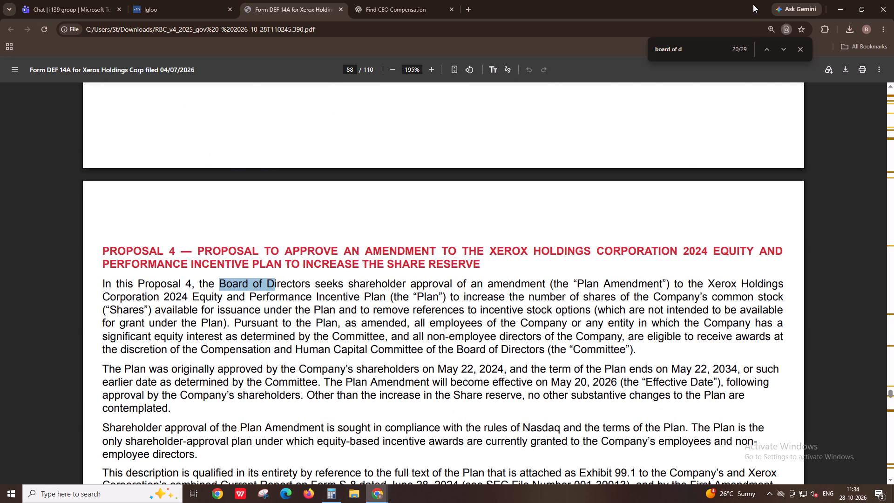
pyautogui.press('Return')
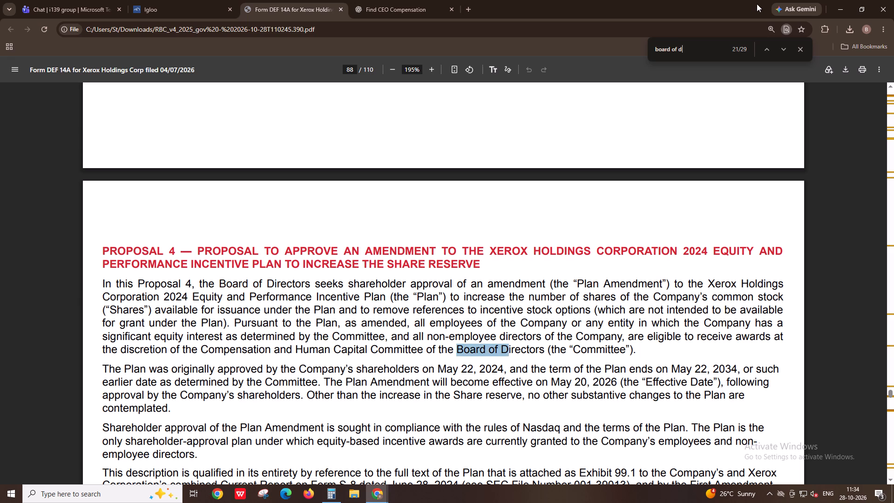
pyautogui.press('Return')
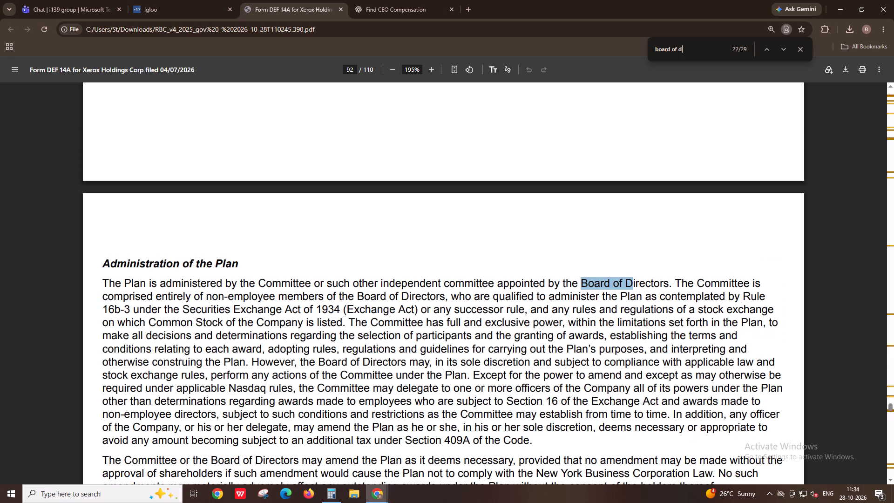
pyautogui.press('Return')
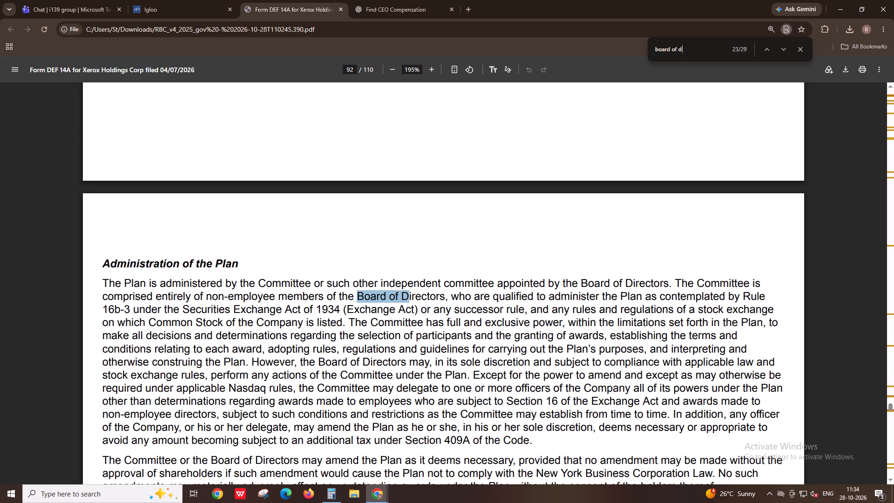
pyautogui.press('Return')
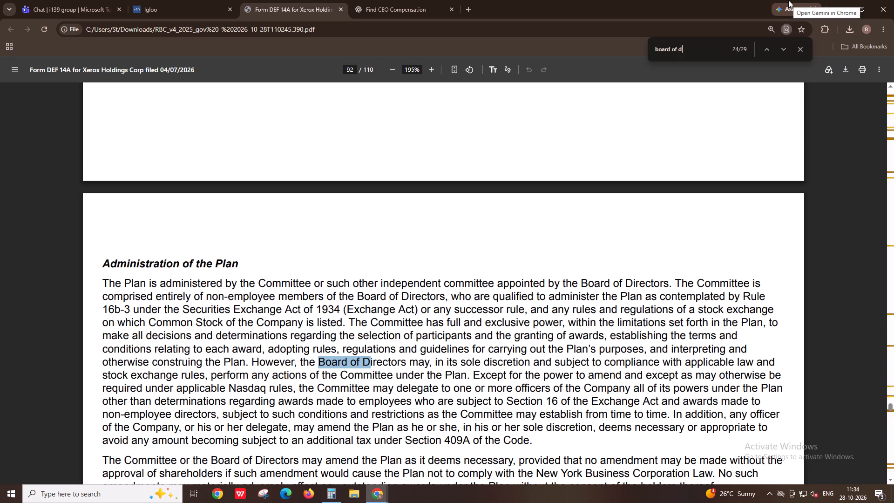
pyautogui.press('Return')
pyautogui.press('Return')
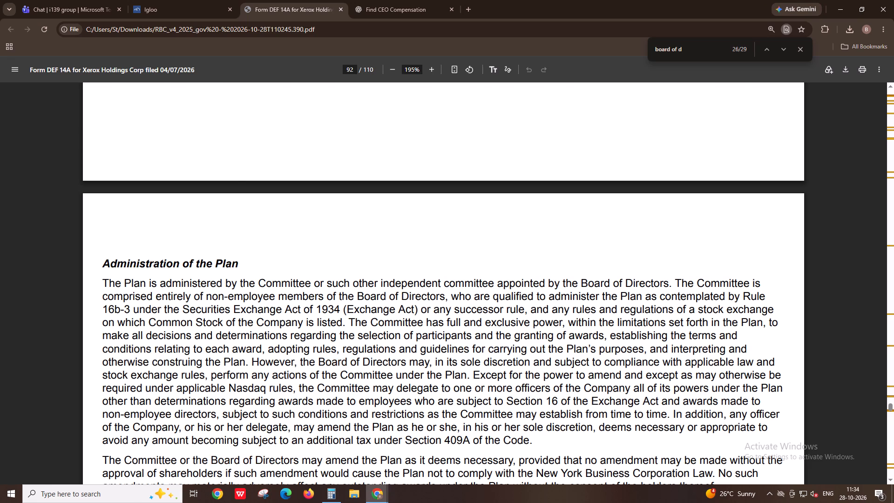
# Check the remaining "board of d" matches on the proxy card, reviewing its director nominees and proposals.
pyautogui.press('Return')
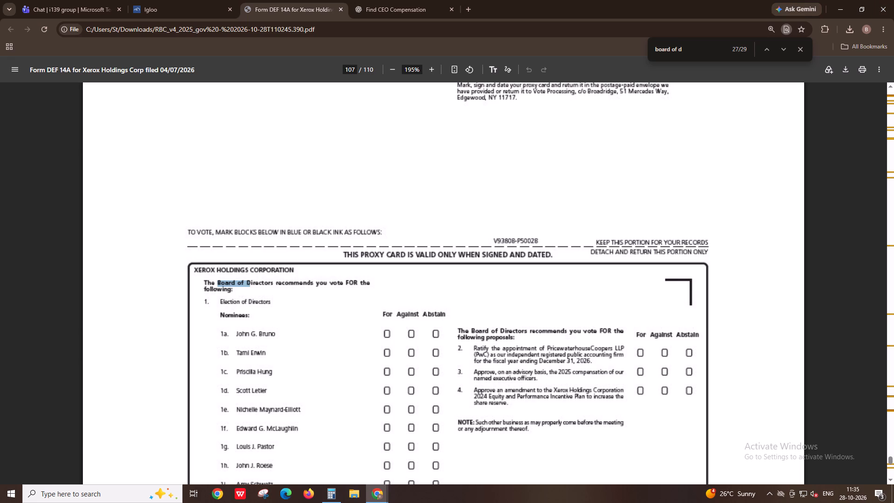
pyautogui.scroll(-1, 107, 372)
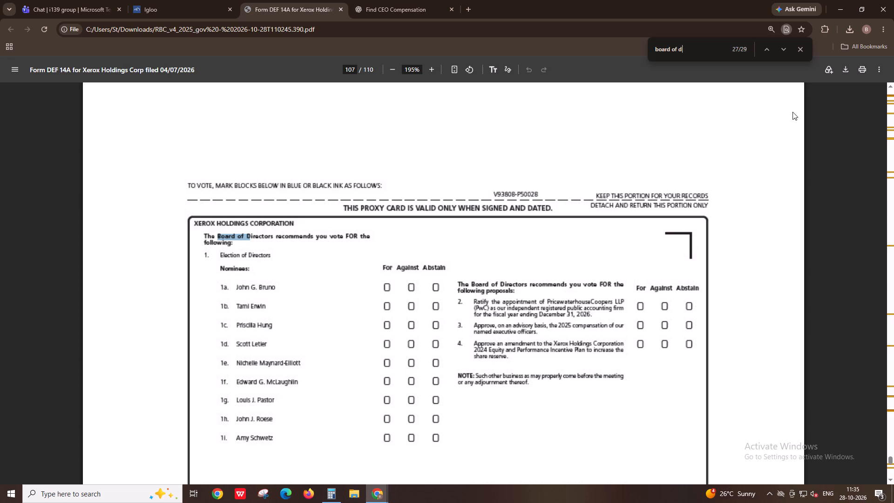
pyautogui.press('Return')
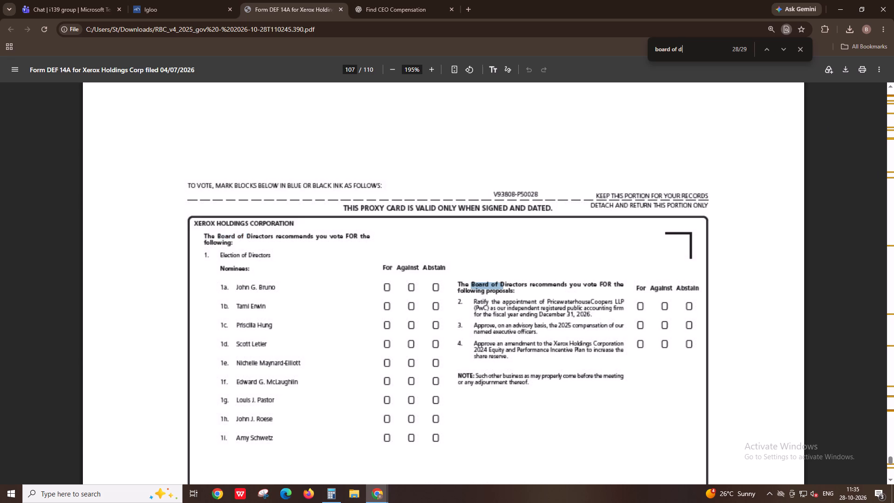
pyautogui.press('Return')
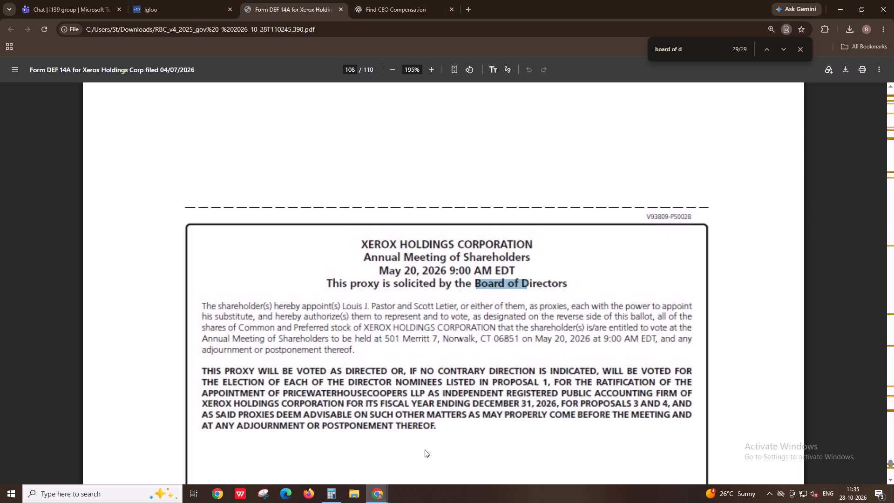
# Read on to the proxy statement's last page and examine the voting items, director nominees and board recommendations.
pyautogui.scroll(-16, 423, 448)
pyautogui.scroll(-6, 417, 450)
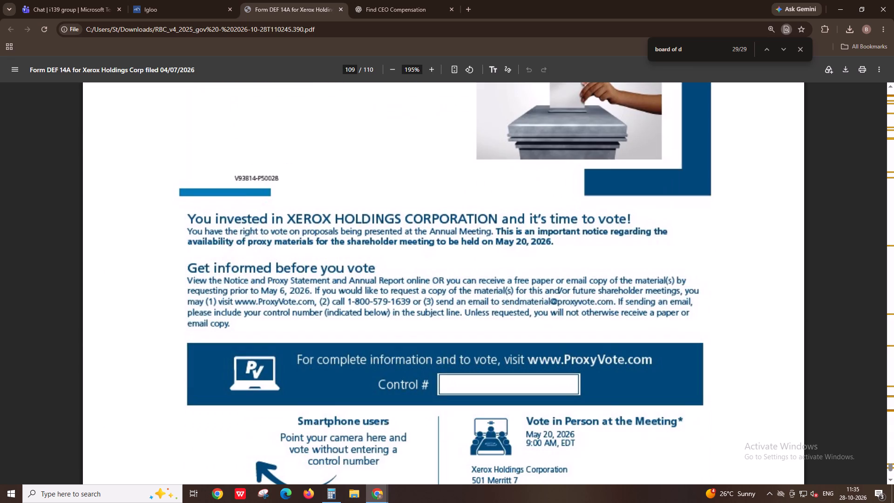
pyautogui.scroll(-13, 409, 456)
pyautogui.scroll(1, 408, 461)
pyautogui.scroll(-6, 408, 461)
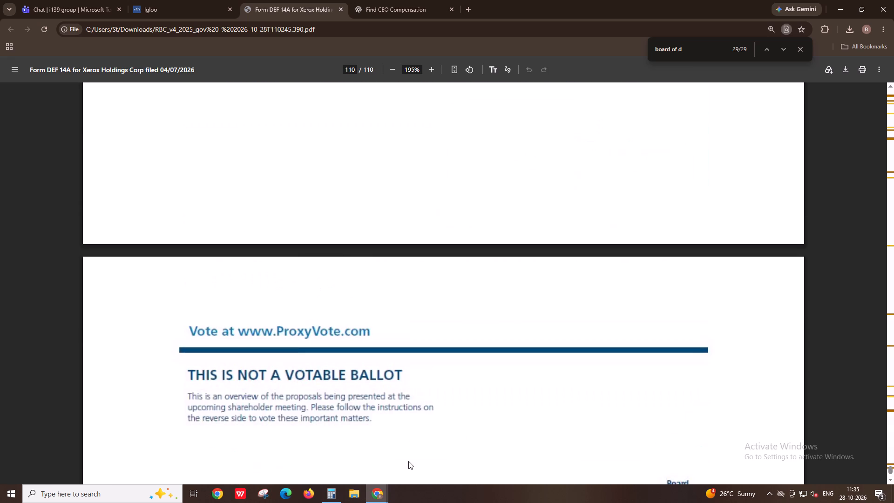
pyautogui.scroll(-6, 408, 461)
pyautogui.scroll(6, 408, 461)
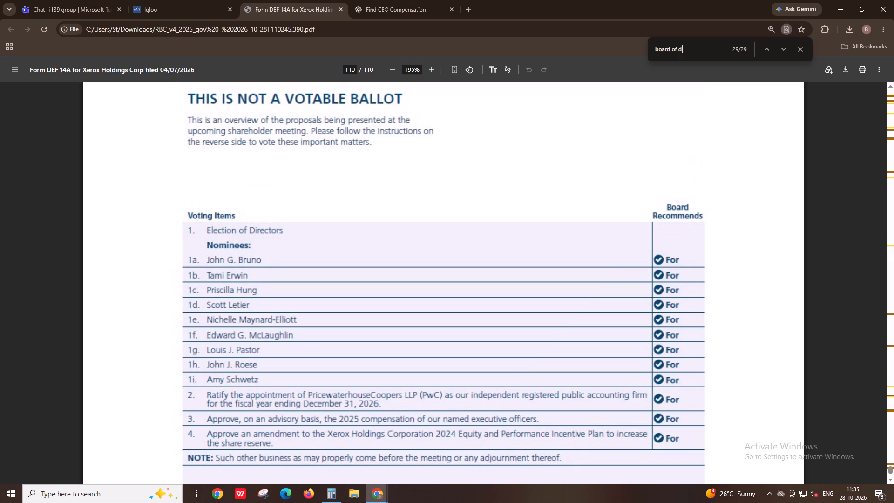
pyautogui.scroll(2, 380, 461)
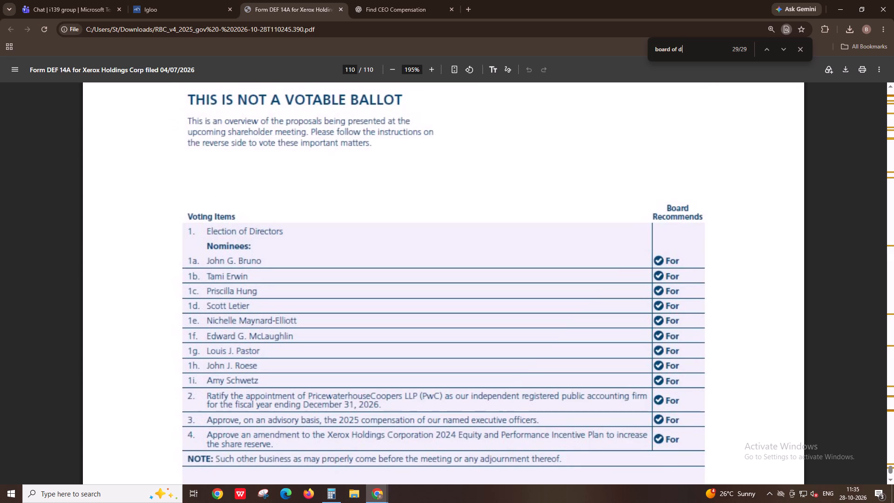
pyautogui.scroll(-2, 380, 461)
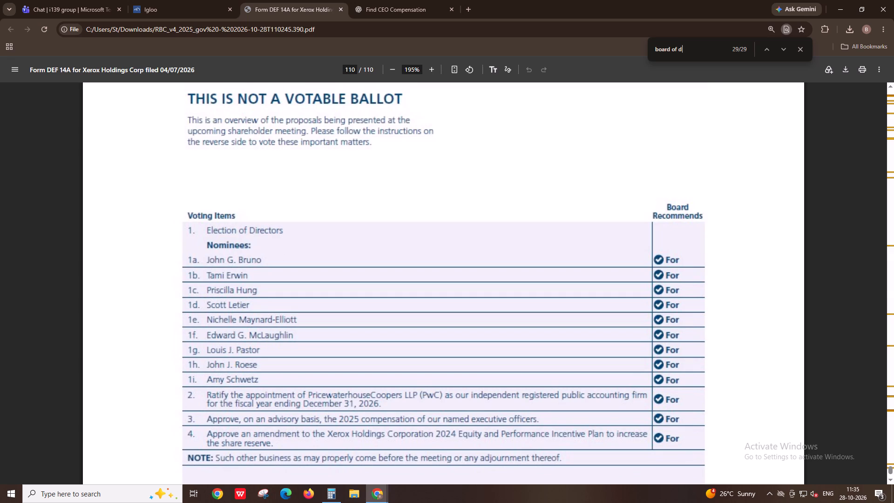
pyautogui.scroll(-4, 213, 354)
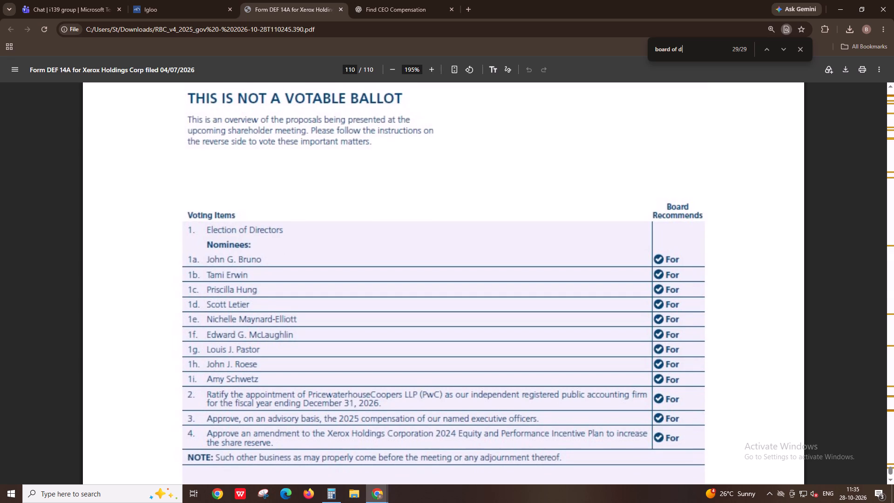
pyautogui.scroll(4, 213, 354)
pyautogui.scroll(-1, 213, 354)
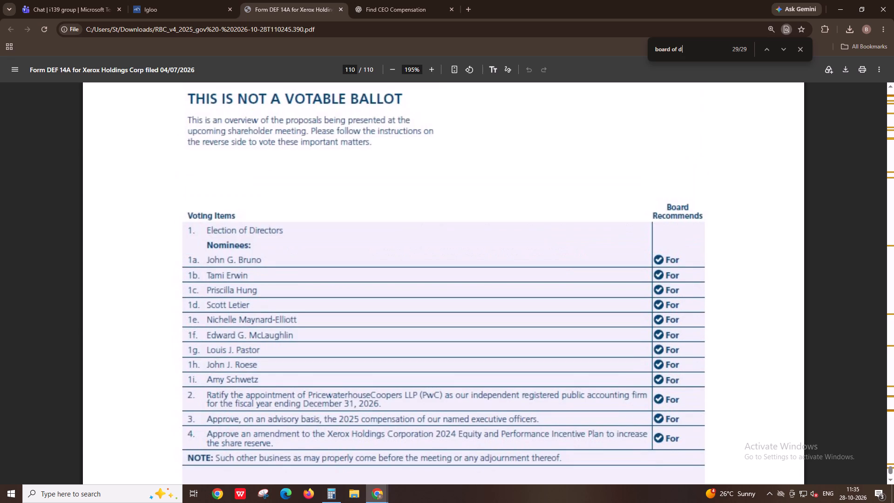
pyautogui.scroll(5, 213, 354)
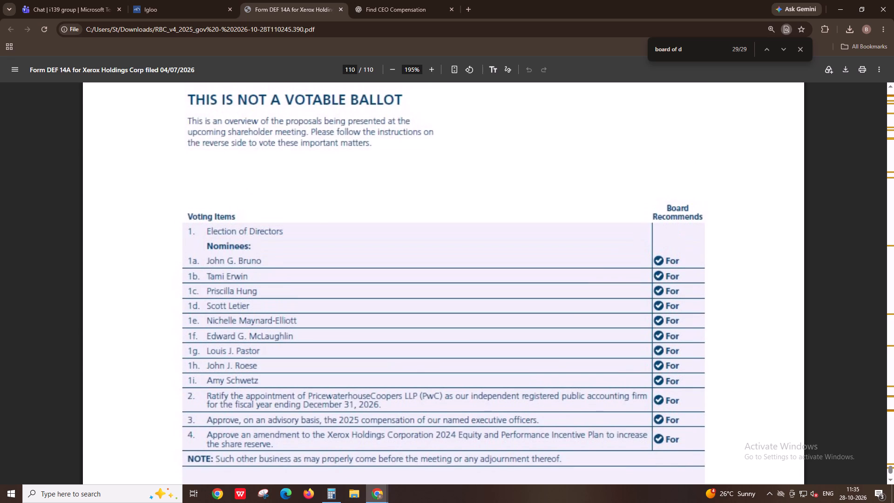
# Go back from the voting items to look over the 2026 Annual Meeting voting notice page.
pyautogui.scroll(11, 213, 354)
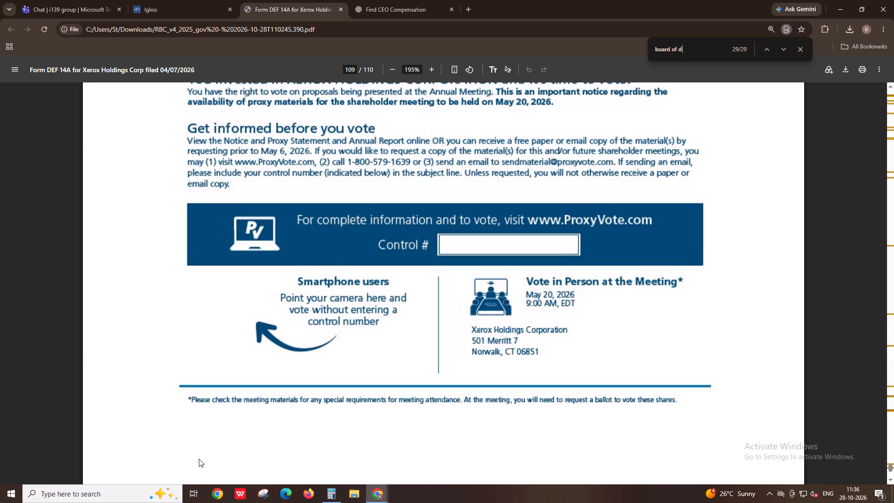
pyautogui.scroll(-1, 199, 459)
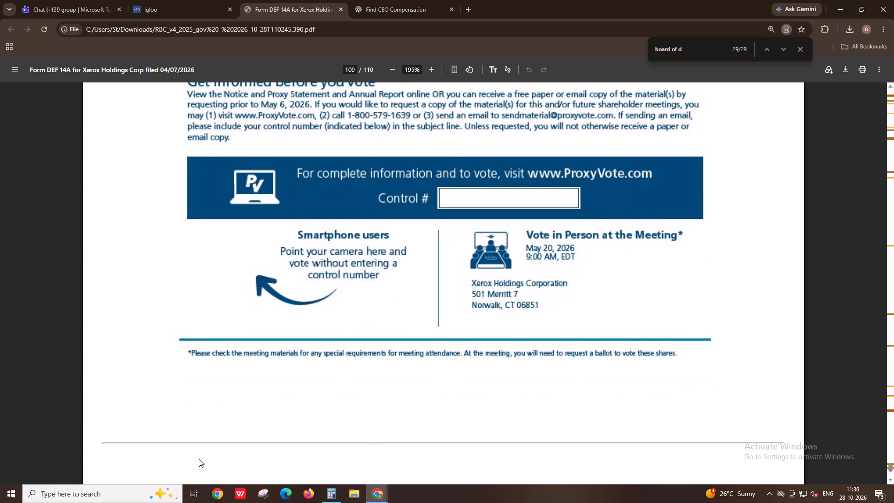
pyautogui.scroll(3, 199, 459)
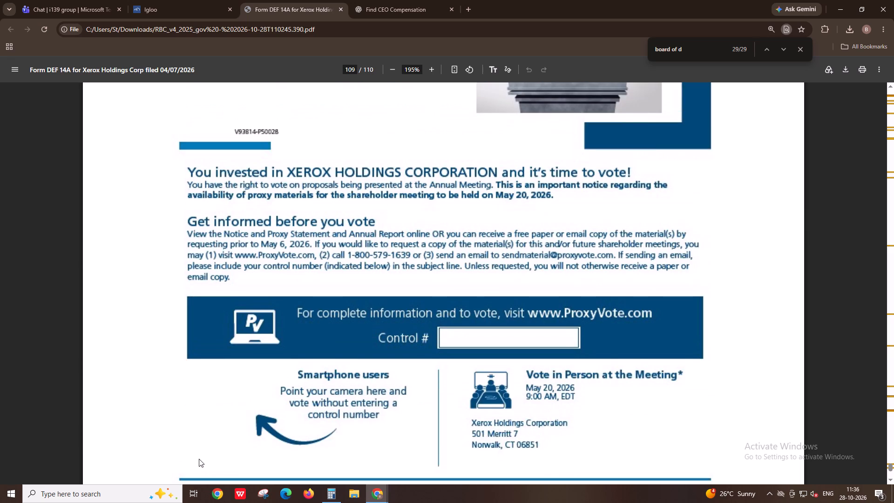
pyautogui.scroll(7, 199, 459)
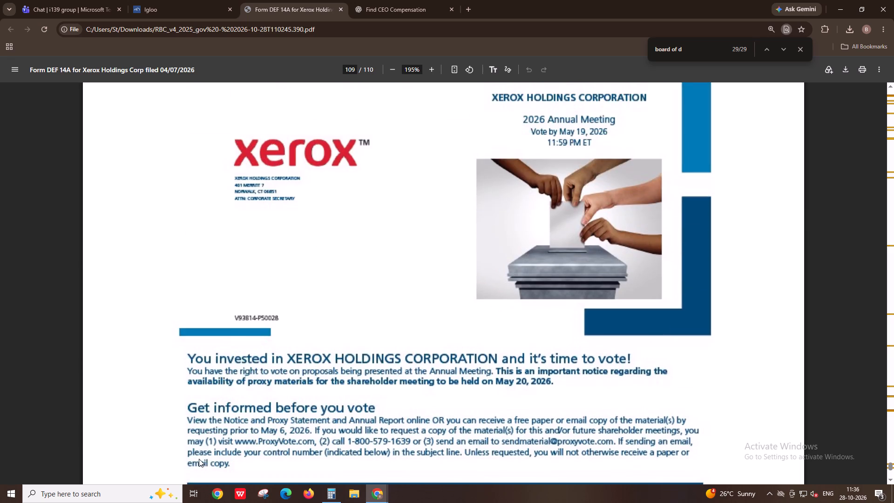
pyautogui.scroll(2, 199, 459)
# Restart the "board of d" matches from the shareholder letter and check them through the table of contents to the first director biography.
pyautogui.press('Return')
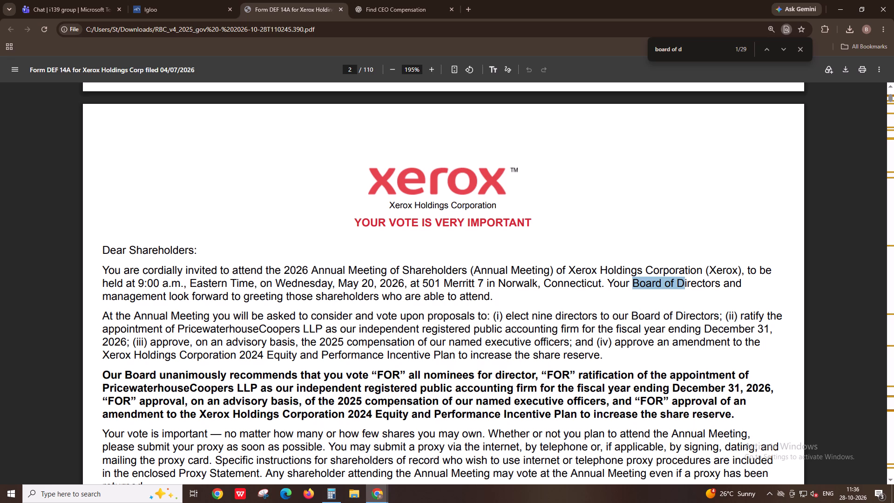
pyautogui.press('Return')
pyautogui.press('Return')
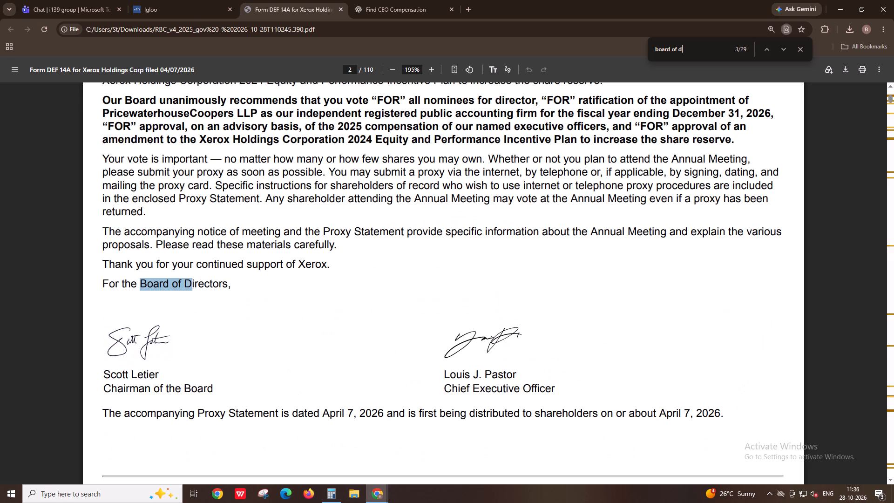
pyautogui.press('Return')
pyautogui.press('Return')
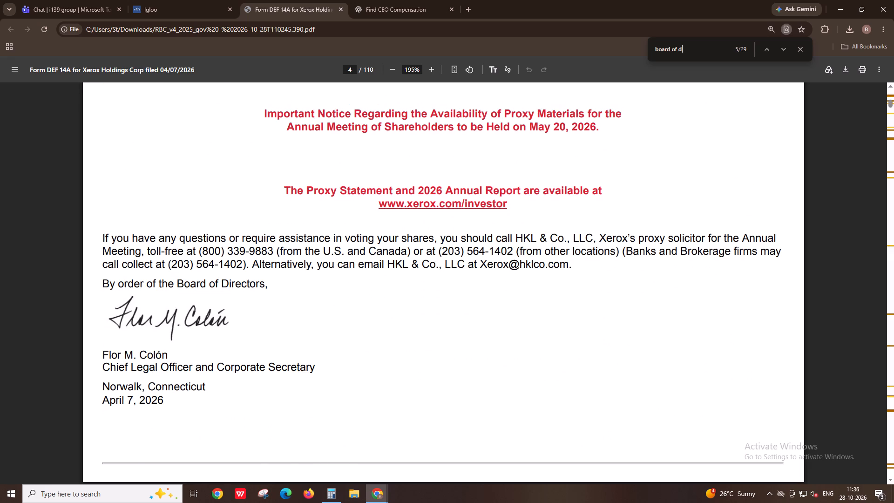
pyautogui.press('Return')
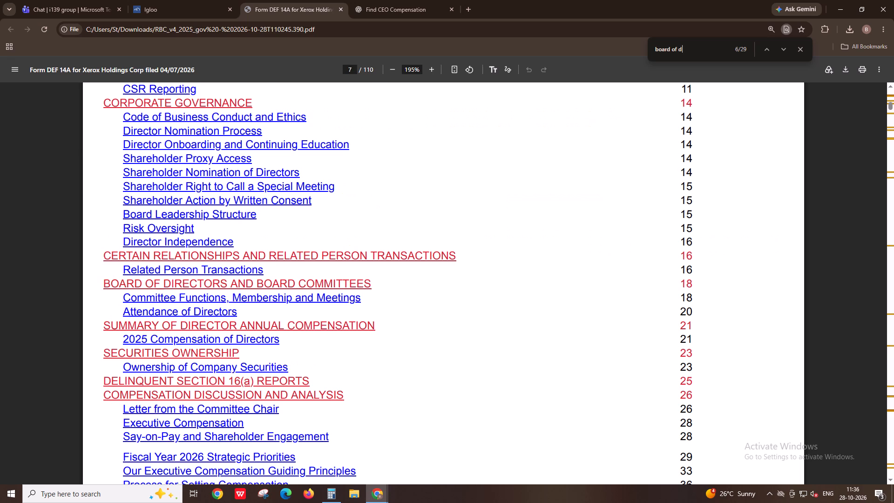
pyautogui.press('Return')
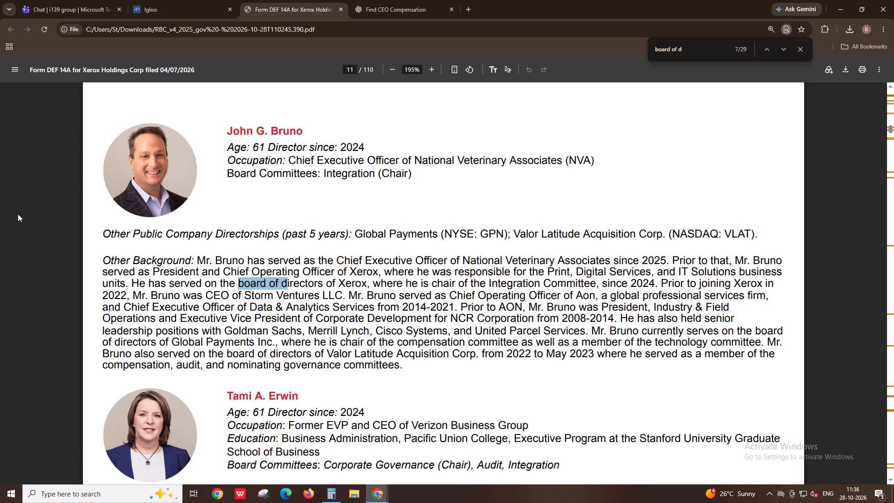
# In the Igloo task, open Compensation_nonexecutive and examine the Compensation and Human Capital Committee's members and independence in its source passage.
pyautogui.moveTo(163, 1); pyautogui.dragTo(169, 2)
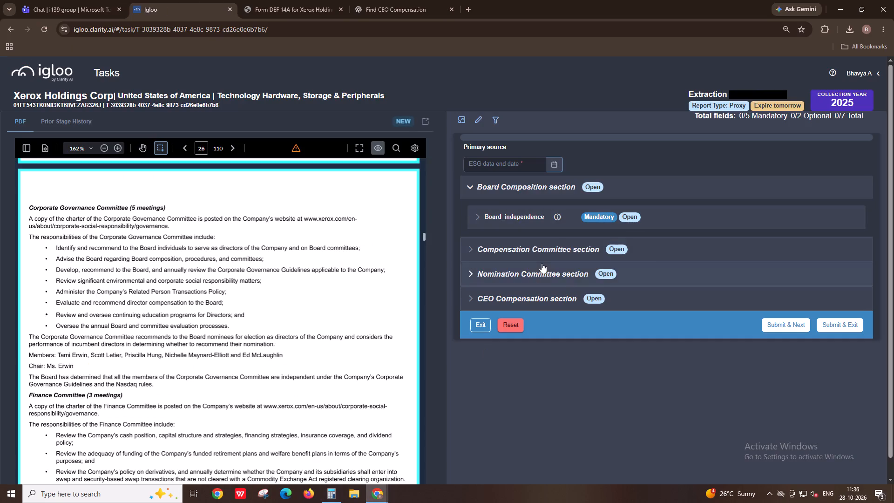
pyautogui.click(542, 263)
pyautogui.click(542, 244)
pyautogui.click(520, 277)
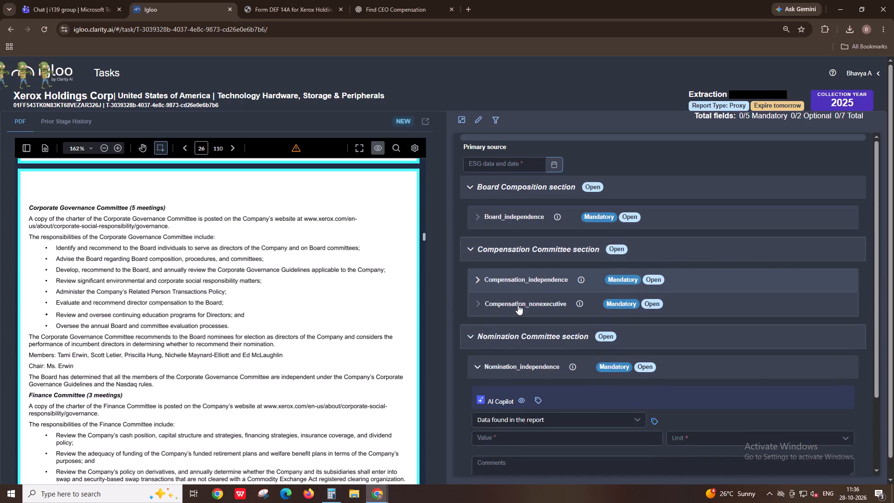
pyautogui.click(518, 306)
pyautogui.click(542, 251)
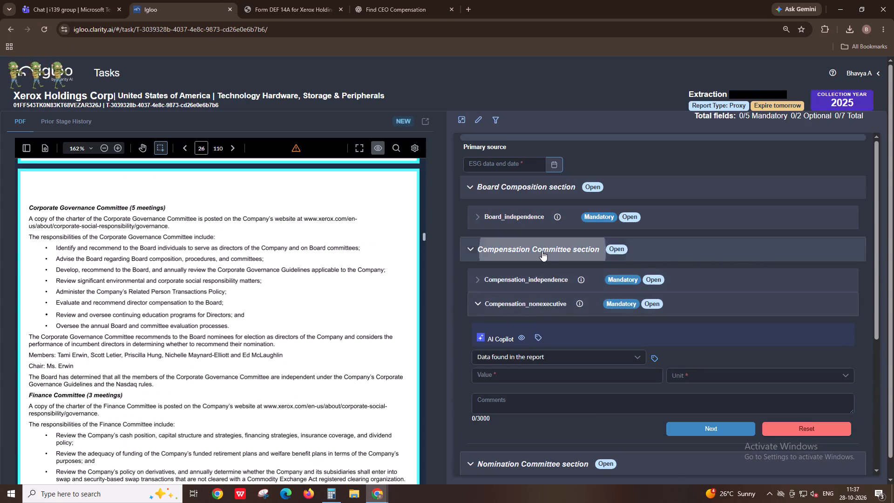
pyautogui.click(533, 297)
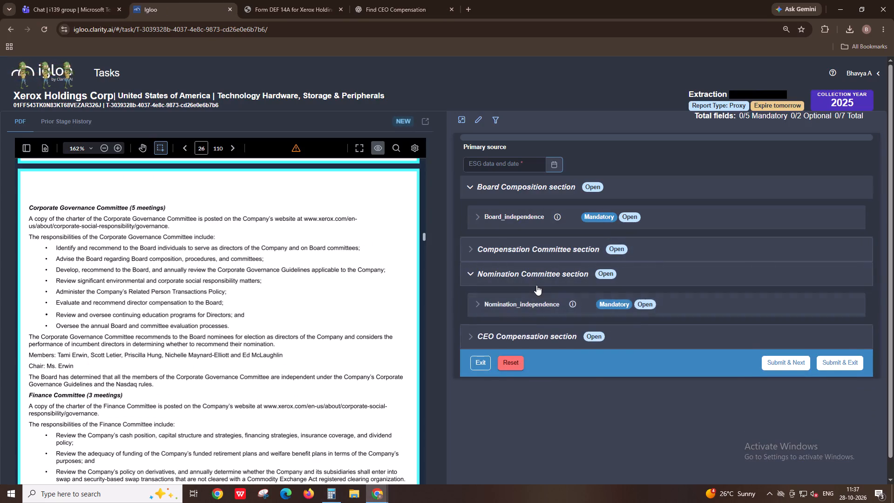
pyautogui.click(536, 285)
pyautogui.click(536, 258)
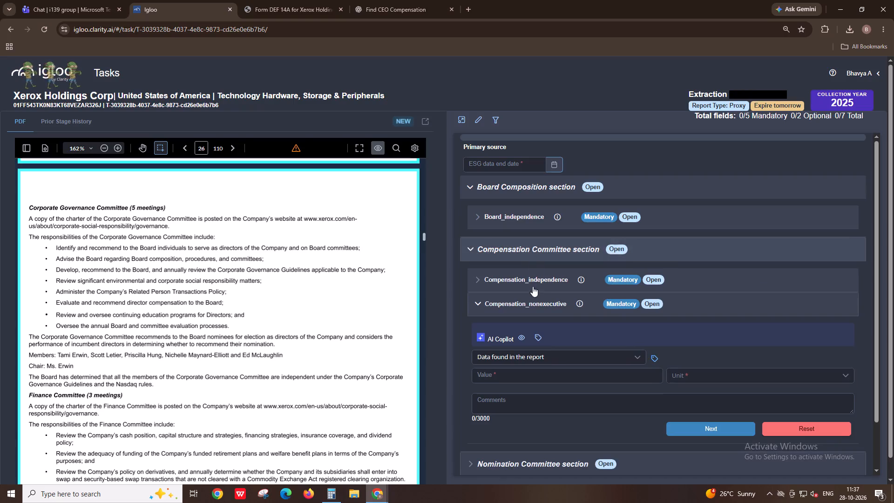
pyautogui.click(544, 342)
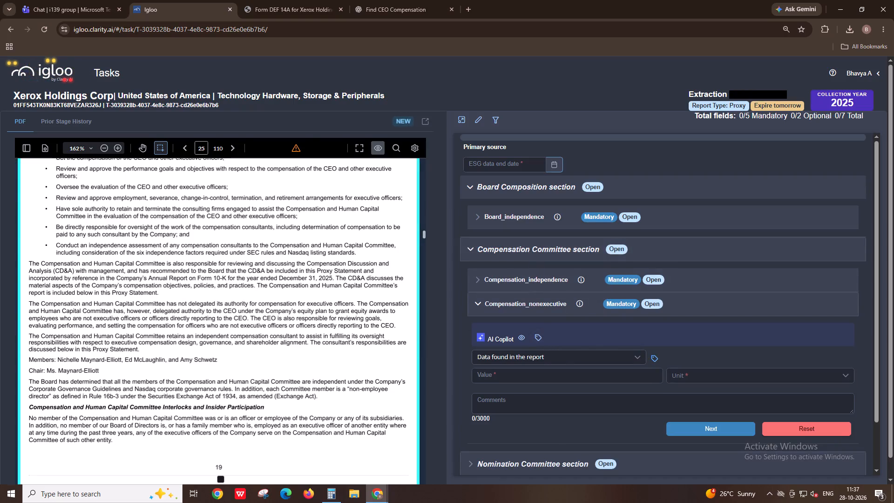
pyautogui.scroll(1, 43, 284)
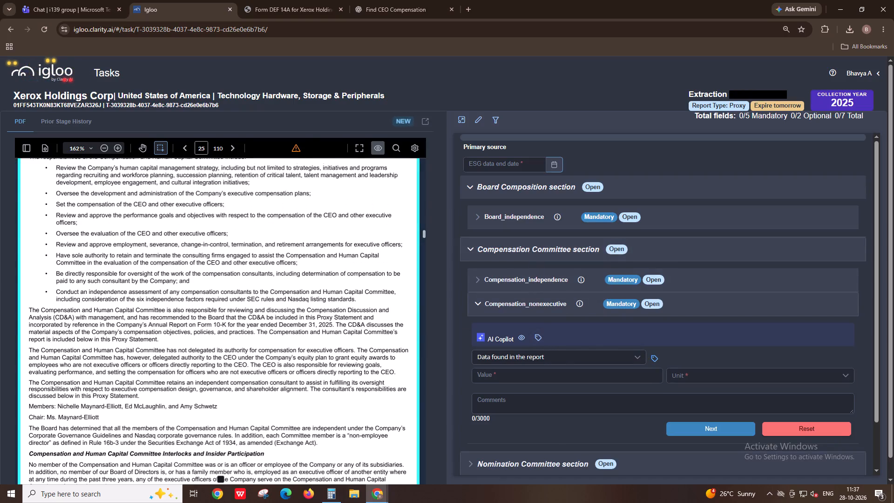
pyautogui.scroll(-1, 43, 284)
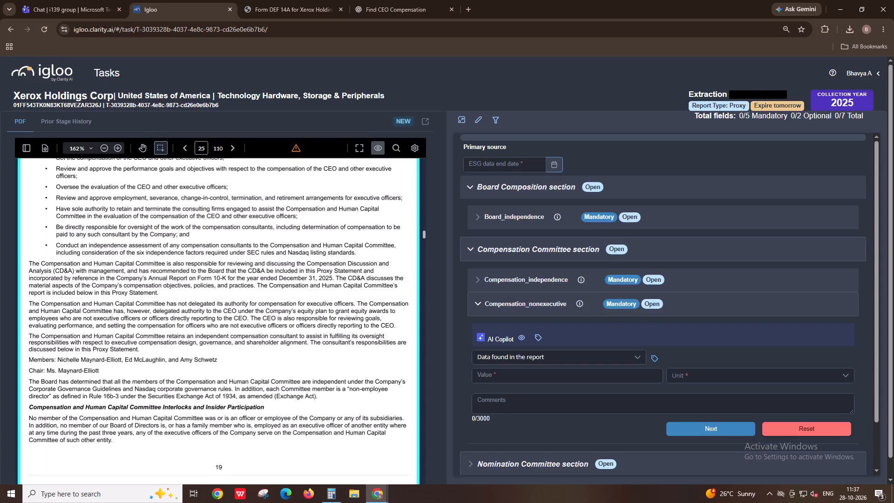
pyautogui.scroll(-1, 43, 284)
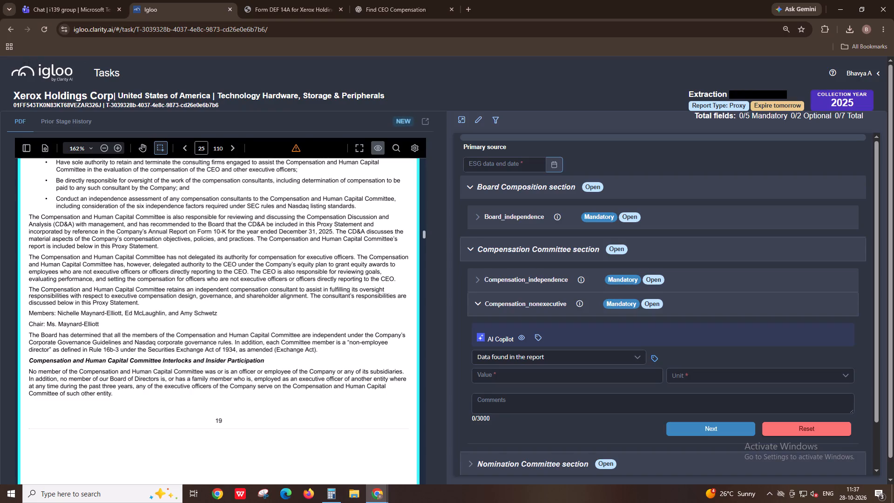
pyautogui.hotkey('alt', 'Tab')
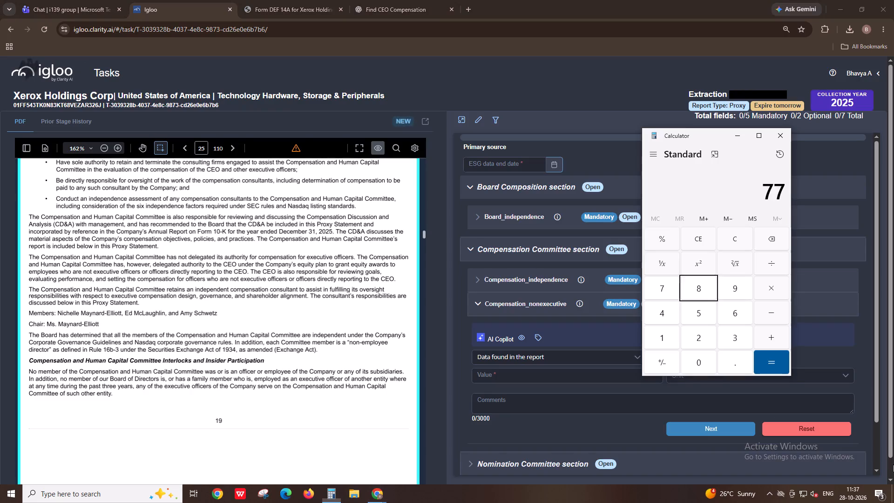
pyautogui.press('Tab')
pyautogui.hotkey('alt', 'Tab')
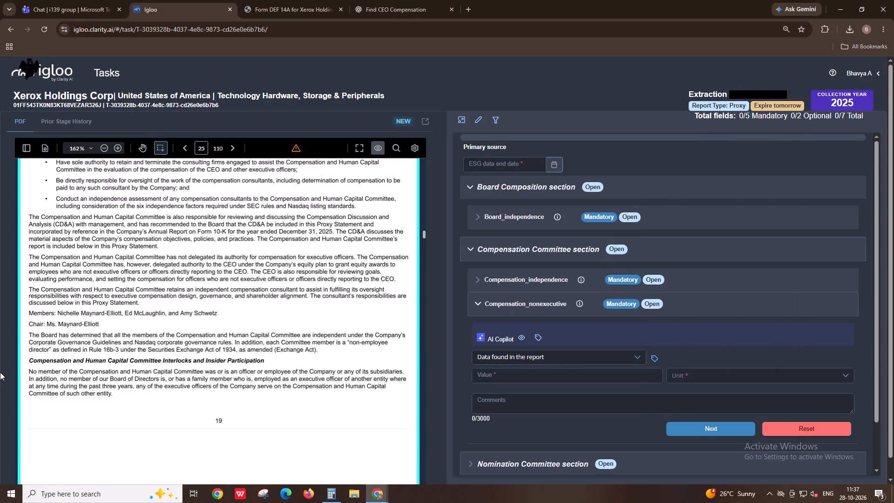
# Go back through the proxy statement to Proposal 1 and read about the director nominees, their independence and the Board Skills Matrix.
pyautogui.click(299, 0)
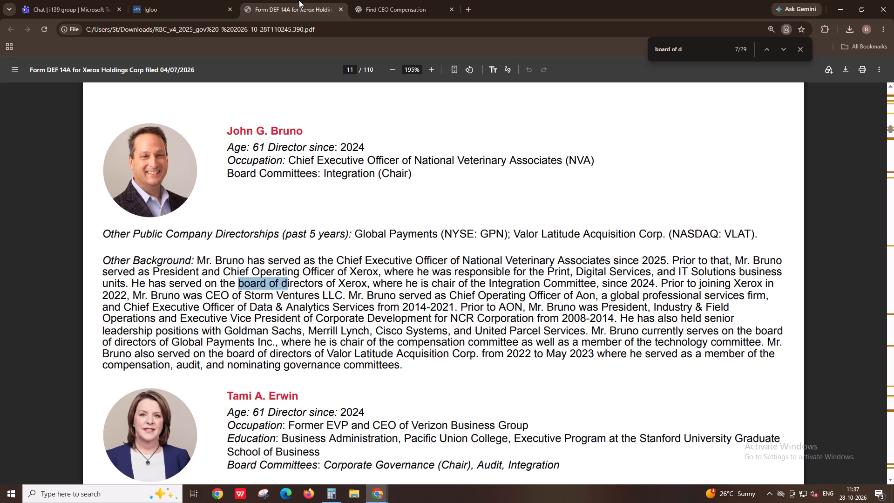
pyautogui.scroll(16, 244, 151)
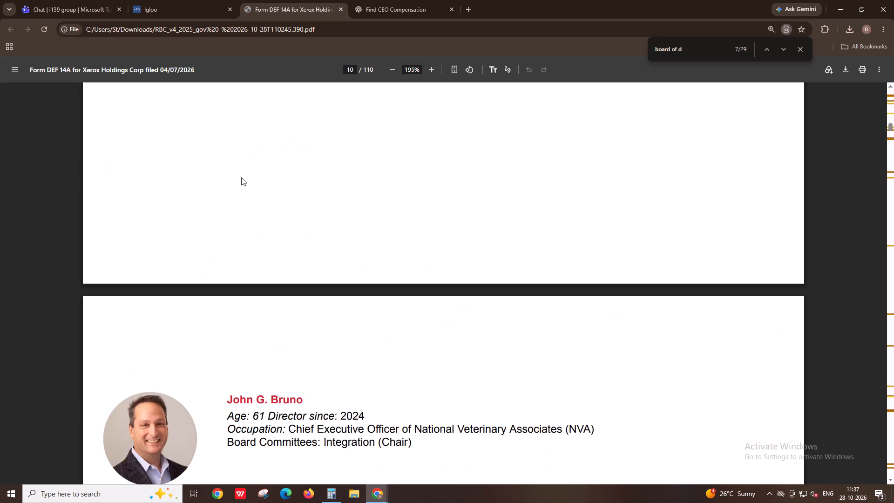
pyautogui.scroll(5, 241, 177)
pyautogui.scroll(-5, 241, 177)
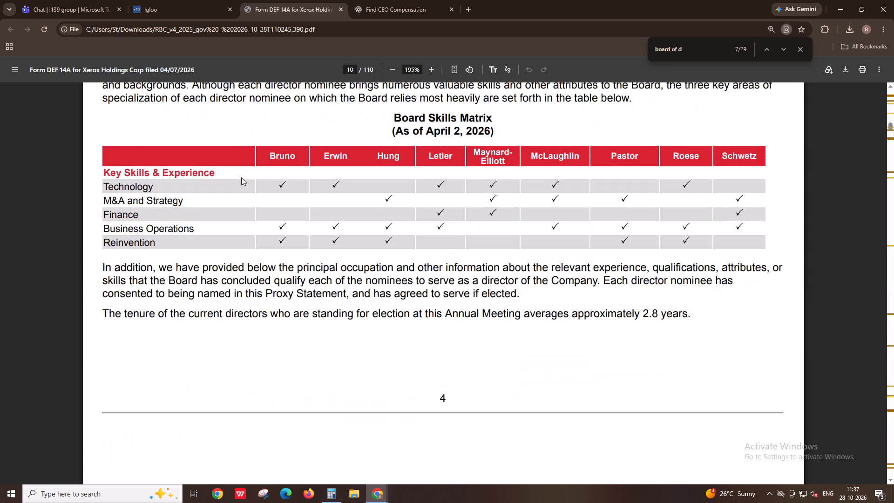
pyautogui.scroll(6, 241, 177)
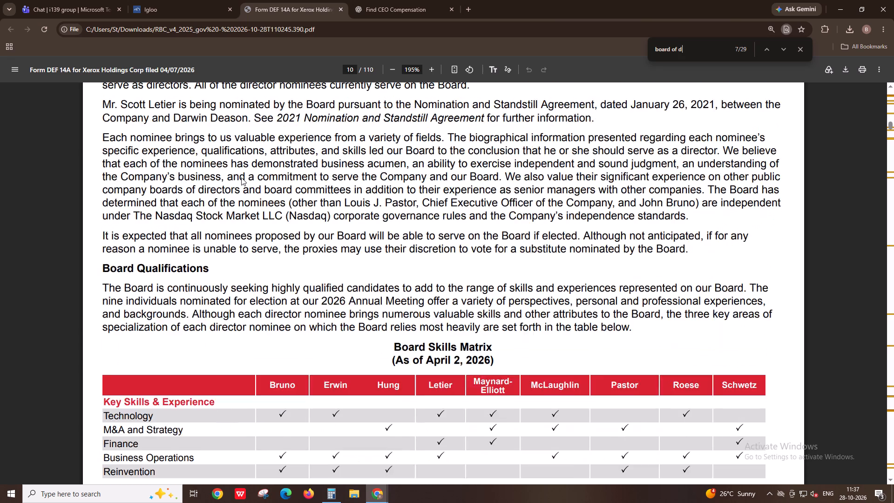
pyautogui.scroll(1, 241, 177)
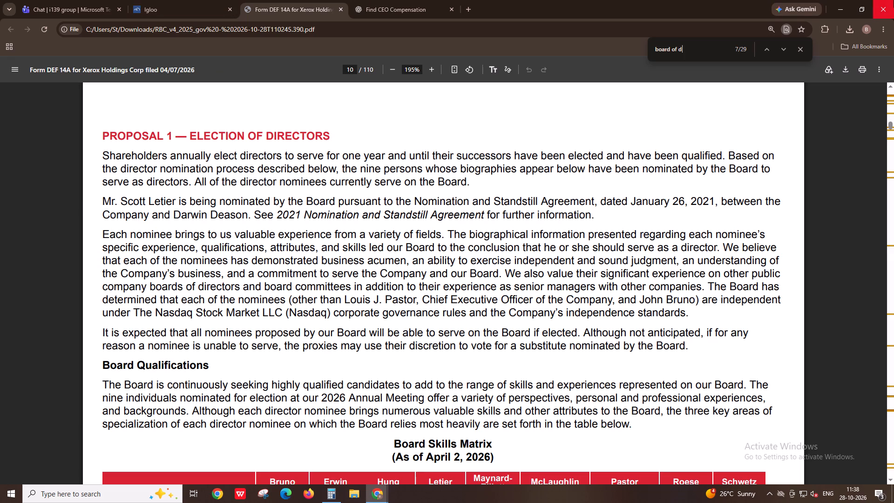
# Return to the Igloo task, expand the Board_independence field and check its 2025 entry in the prior stage history.
pyautogui.click(157, 0)
pyautogui.moveTo(192, 502); pyautogui.dragTo(242, 502)
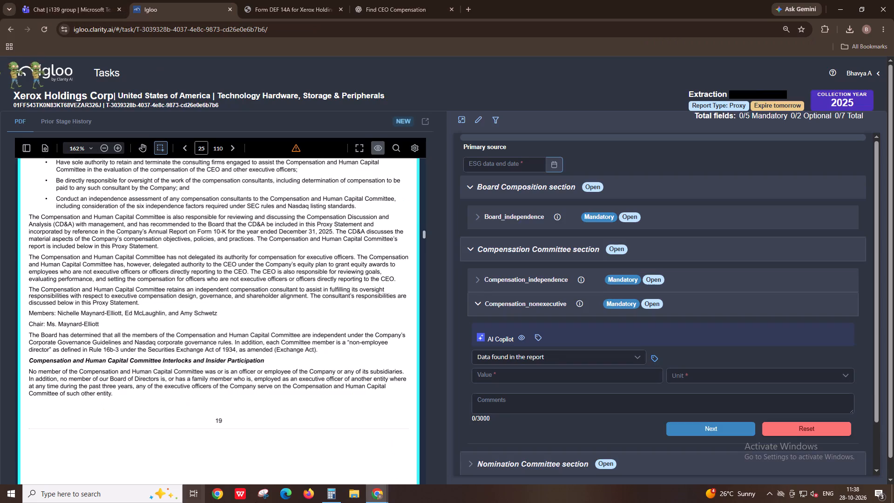
pyautogui.click(523, 215)
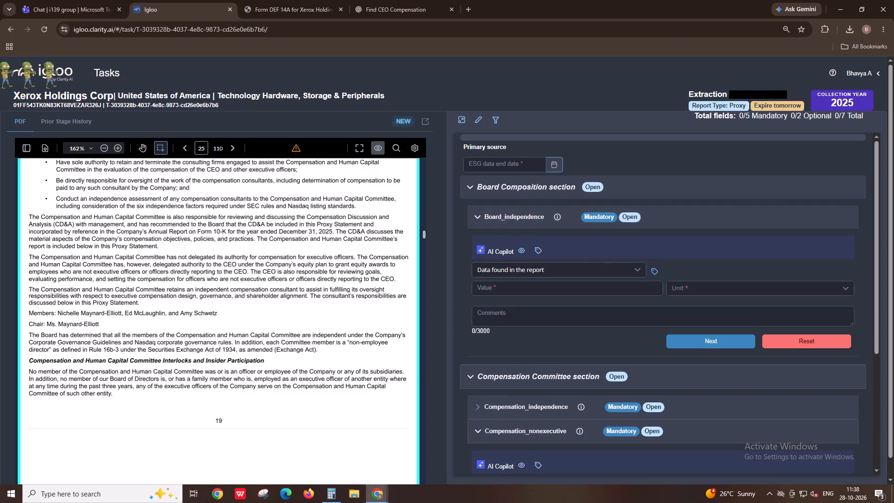
pyautogui.click(520, 291)
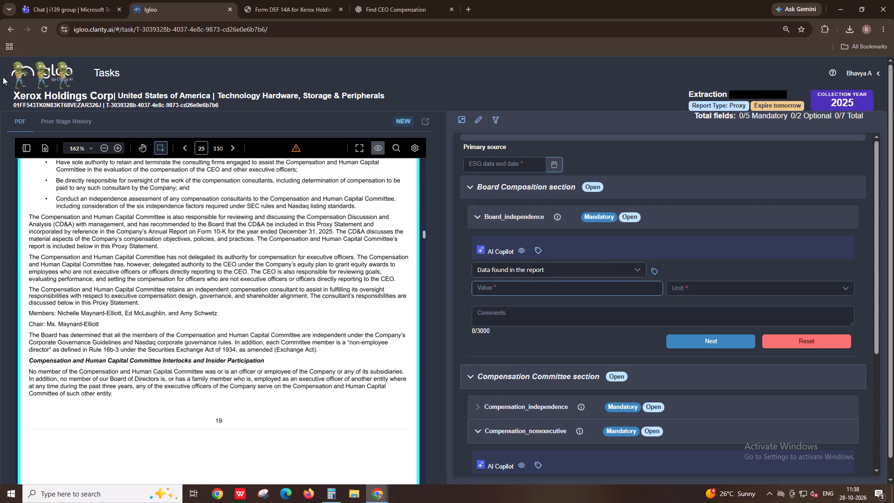
pyautogui.click(47, 121)
pyautogui.click(26, 210)
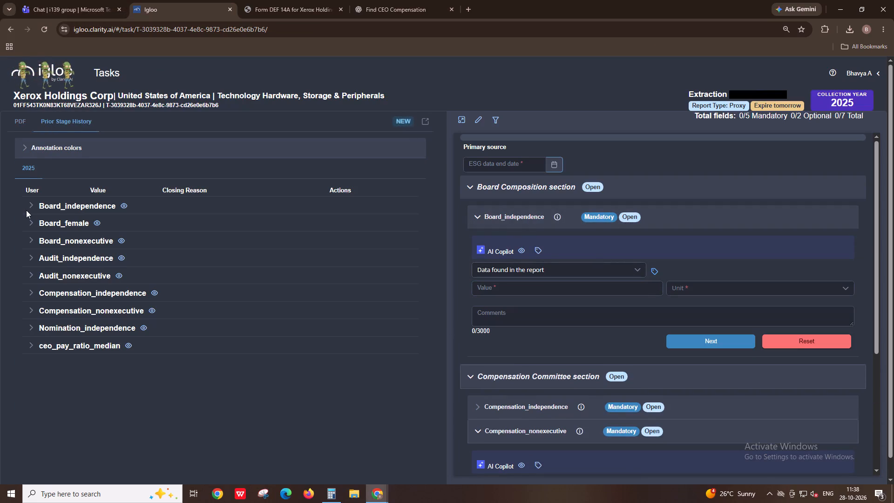
pyautogui.click(29, 210)
pyautogui.click(26, 125)
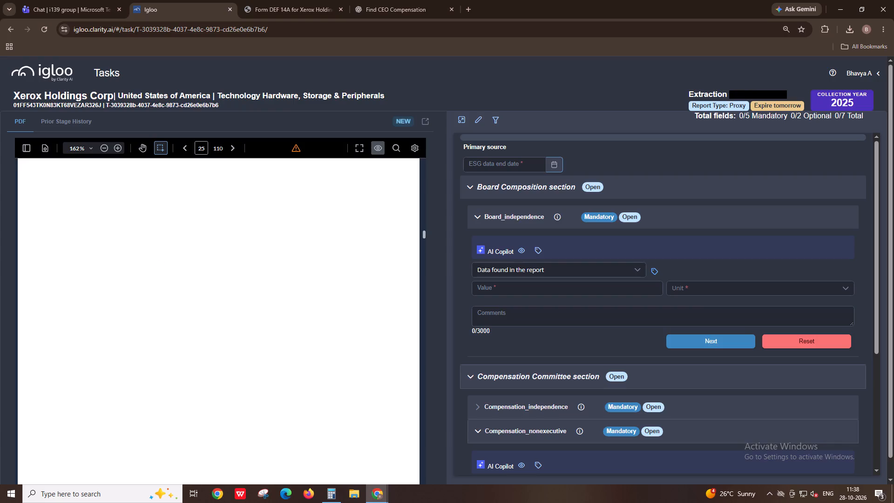
pyautogui.scroll(1, 196, 278)
pyautogui.scroll(-1, 196, 278)
# Set the Board_independence value to 77.78.
pyautogui.click(656, 287)
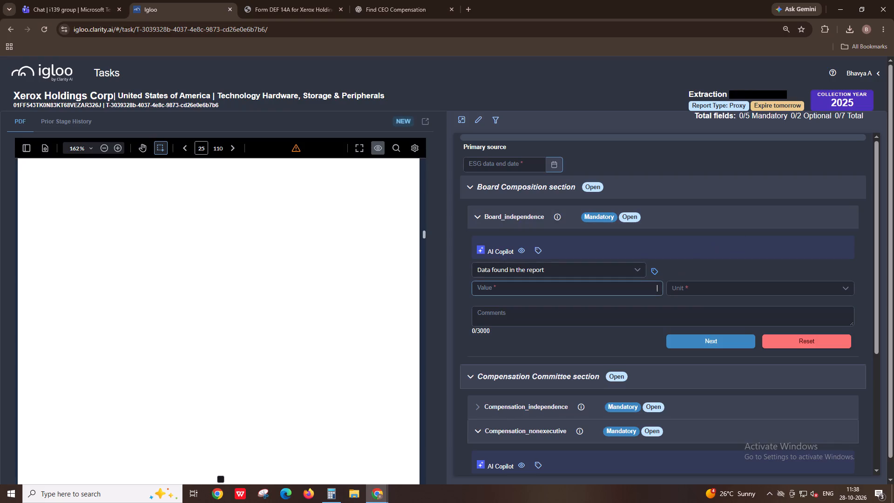
pyautogui.write('77.778')
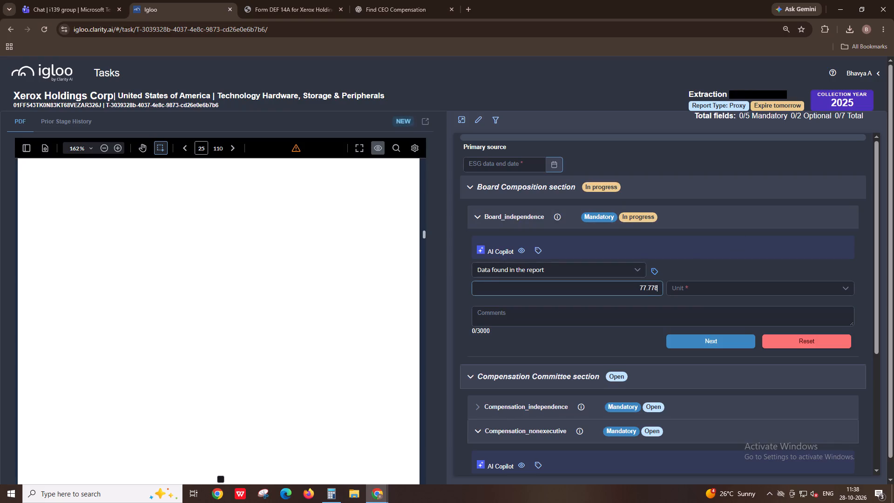
pyautogui.press('BackSpace')
pyautogui.press('BackSpace')
pyautogui.press('8')
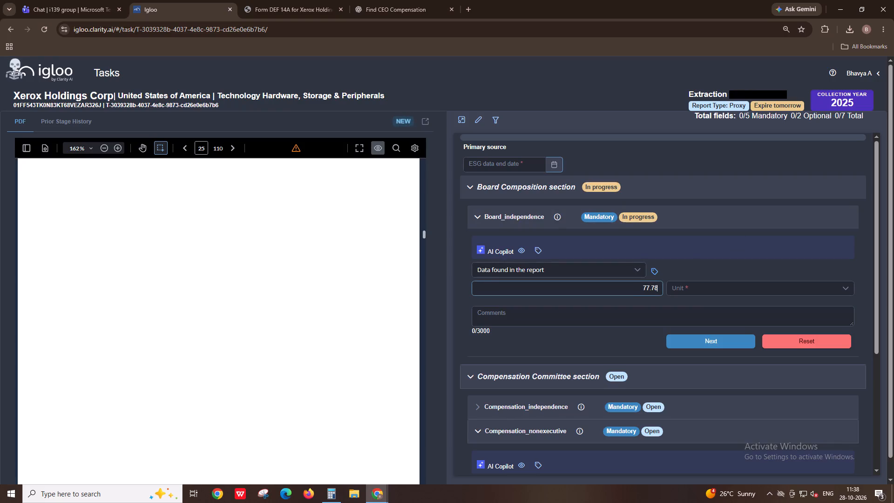
# Go to page 10 of the task's report and tag the opening Proposal 1 paragraph on the nine nominees as the Board_independence source.
pyautogui.click(307, 0)
pyautogui.click(200, 0)
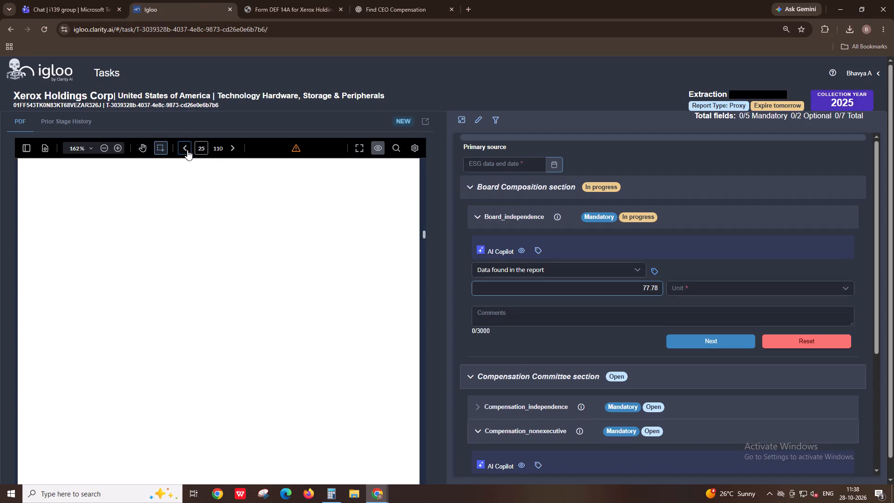
pyautogui.click(197, 145)
pyautogui.write('10')
pyautogui.press('Return')
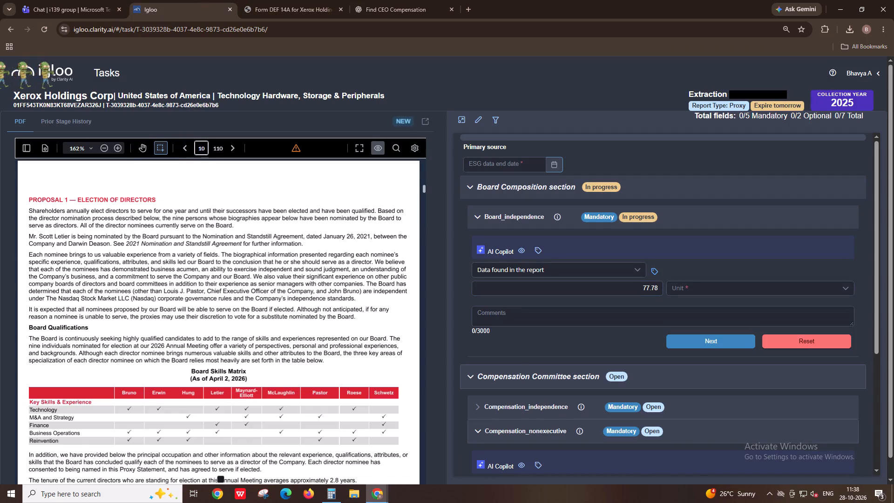
pyautogui.click(661, 268)
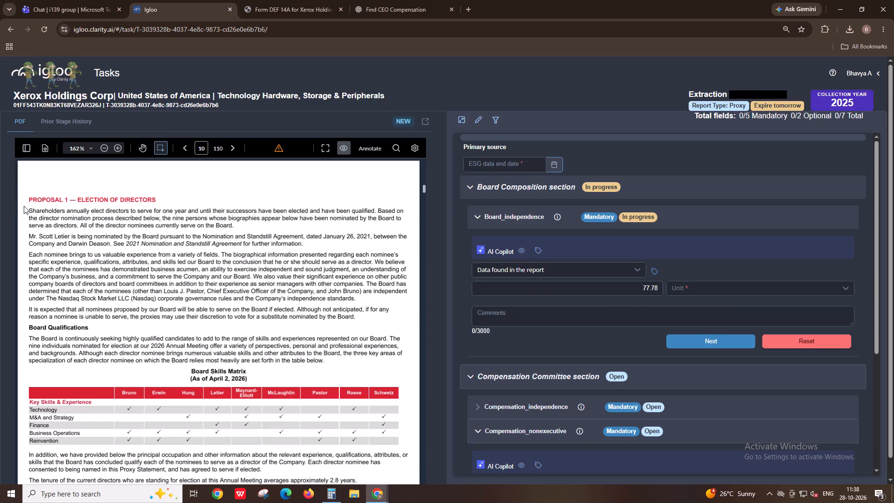
pyautogui.moveTo(29, 210); pyautogui.dragTo(246, 226)
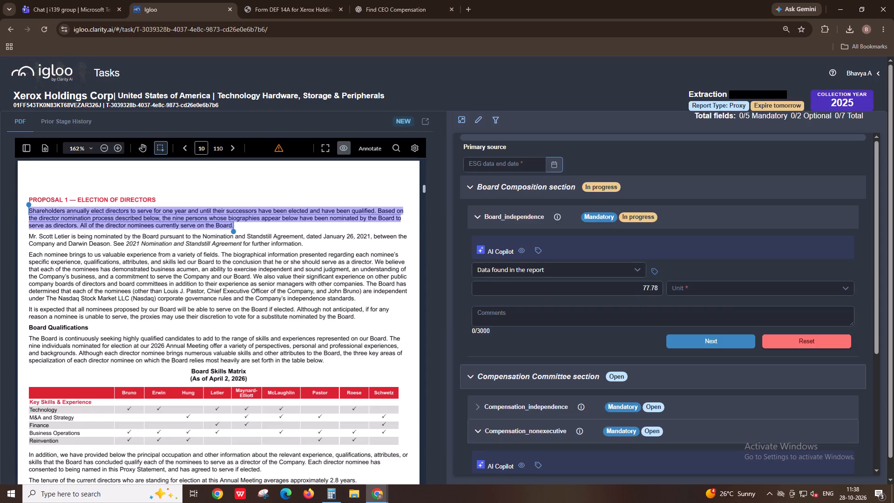
pyautogui.moveTo(182, 247); pyautogui.dragTo(230, 243)
pyautogui.click(230, 243)
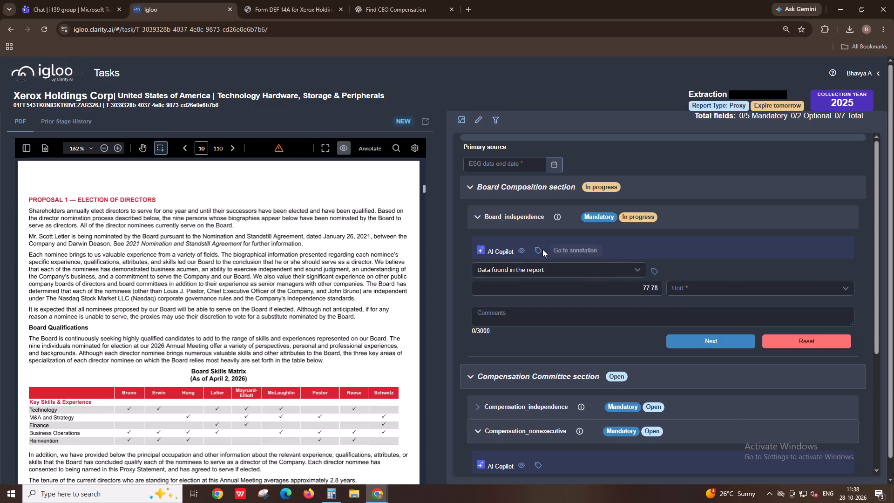
pyautogui.click(542, 249)
pyautogui.click(653, 265)
pyautogui.click(657, 278)
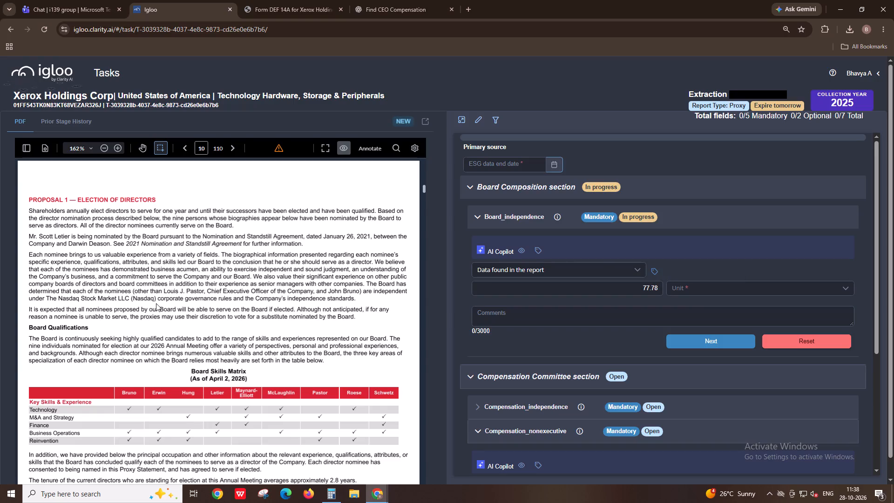
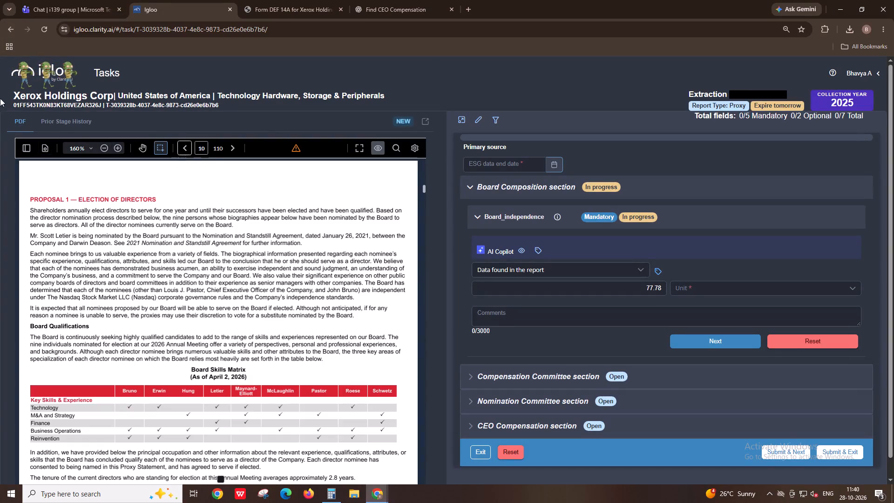
# Tag the opening Proposal 1 paragraph about the nine director nominees as a source for Board_independence.
pyautogui.click(657, 271)
pyautogui.moveTo(25, 211); pyautogui.dragTo(126, 218)
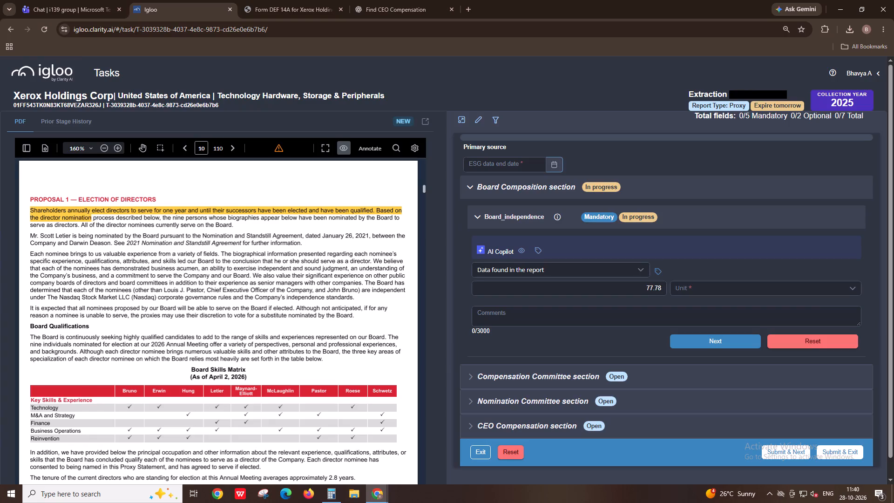
pyautogui.moveTo(126, 218); pyautogui.dragTo(241, 224)
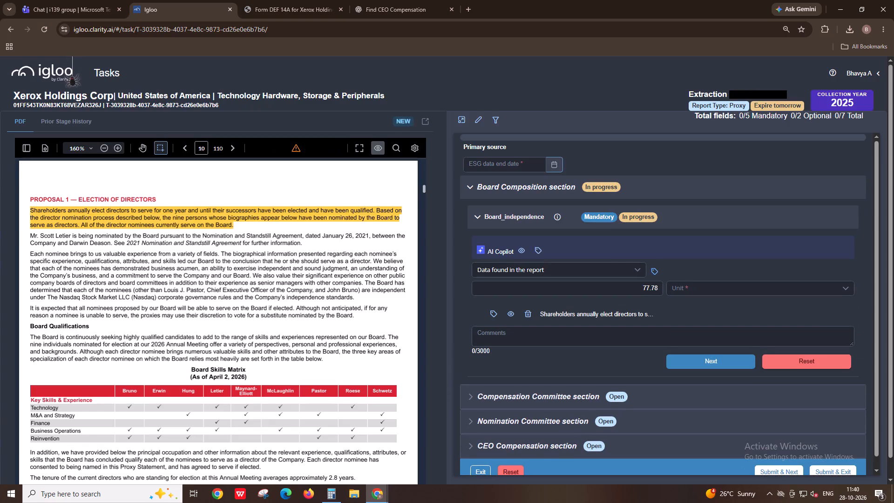
# Go to the suggested page 22 source and tag the Director Independence sentence naming the two non-independent nominees for Board_independence.
pyautogui.scroll(-3, 200, 301)
pyautogui.click(539, 252)
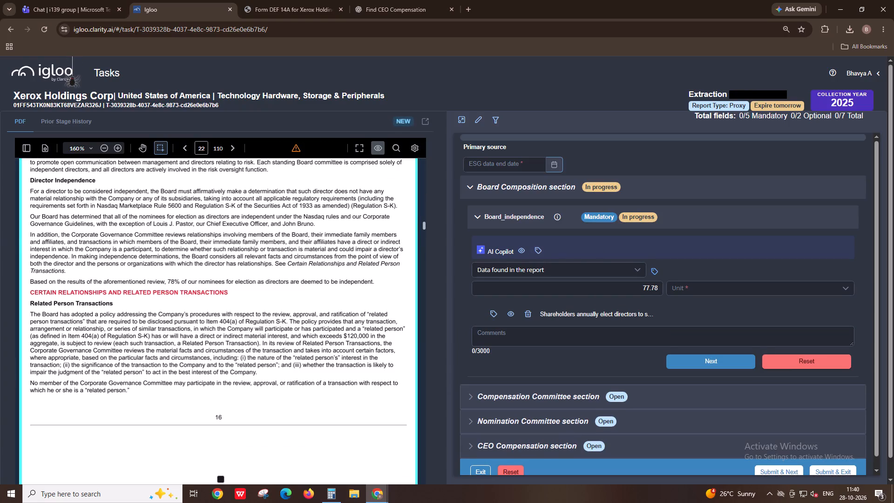
pyautogui.scroll(2, 181, 297)
pyautogui.click(661, 270)
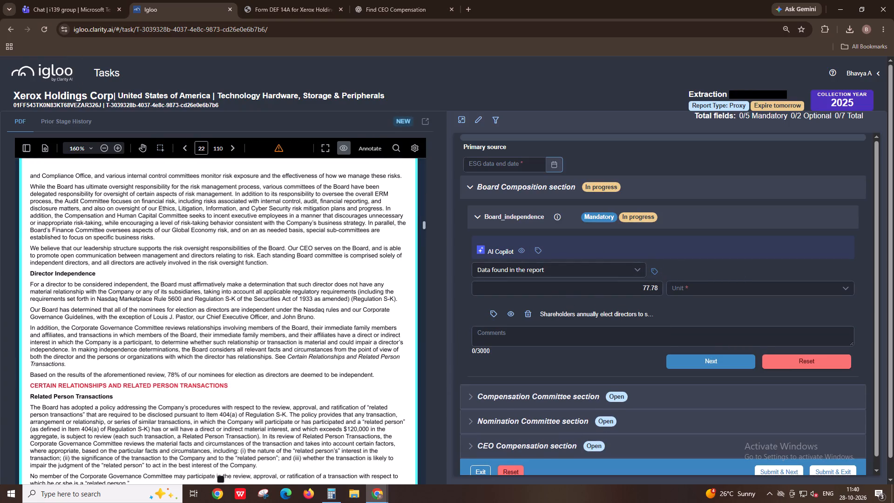
pyautogui.moveTo(27, 311); pyautogui.dragTo(314, 319)
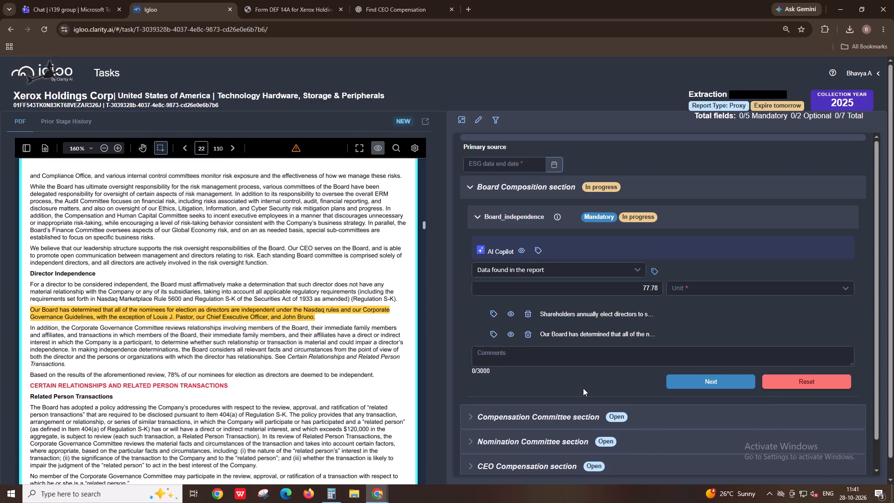
# Set the Board_independence unit to %.
pyautogui.click(568, 367)
pyautogui.click(681, 289)
pyautogui.click(681, 307)
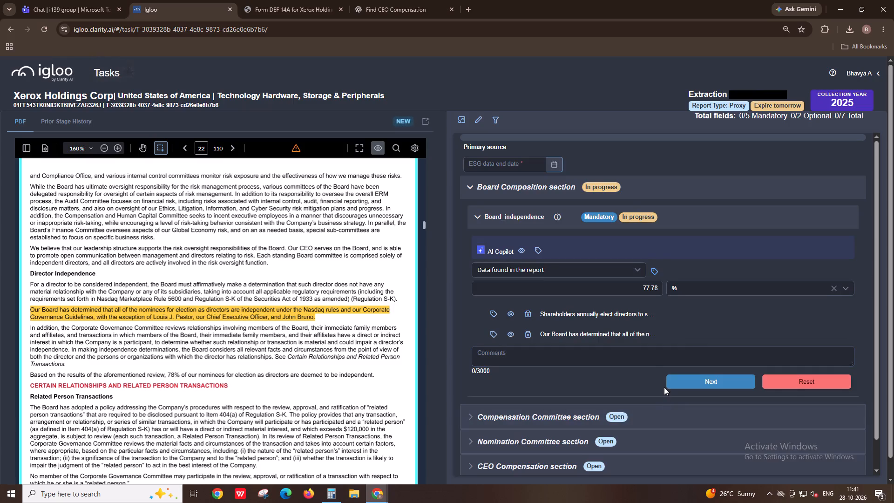
# Open the Compensation Committee section, review the suggested page 25 source, and set Compensation_independence to 100 %.
pyautogui.click(549, 180)
pyautogui.click(549, 218)
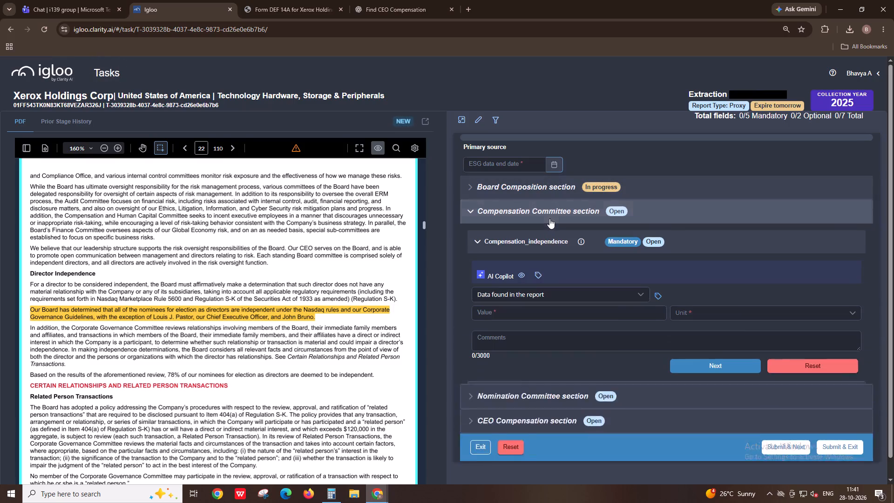
pyautogui.click(540, 275)
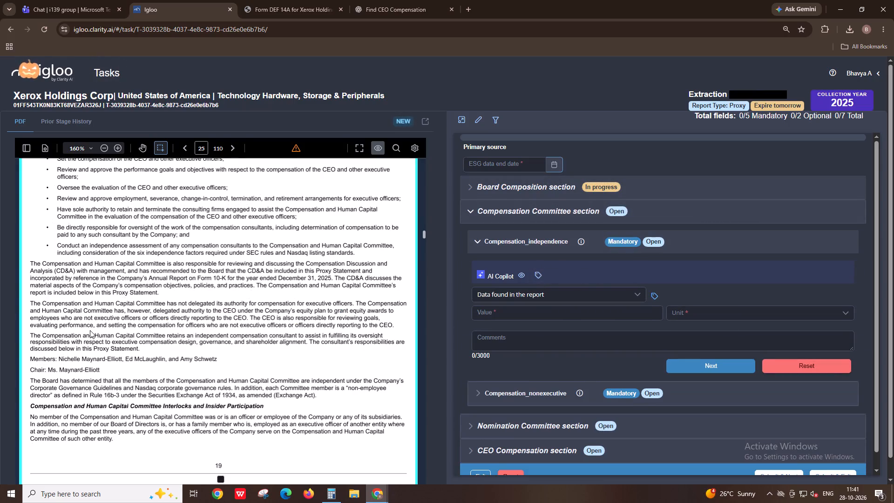
pyautogui.scroll(2, 90, 330)
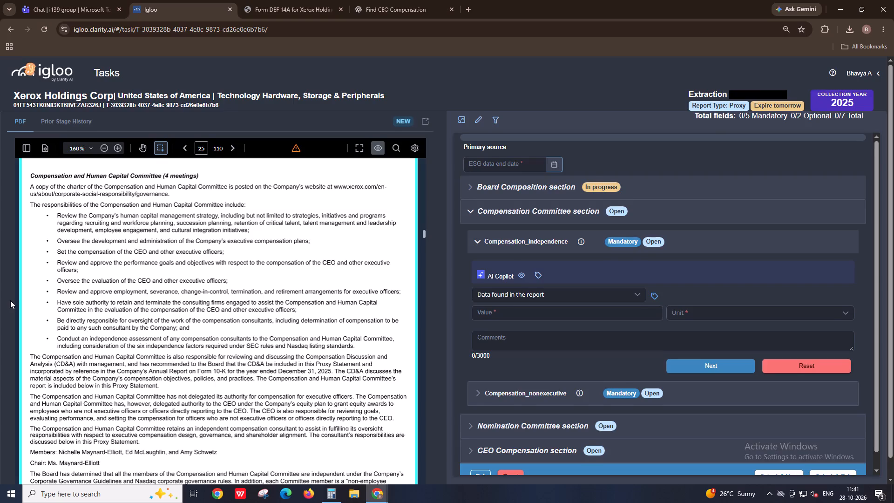
pyautogui.scroll(-1, 10, 300)
pyautogui.scroll(-1, 103, 335)
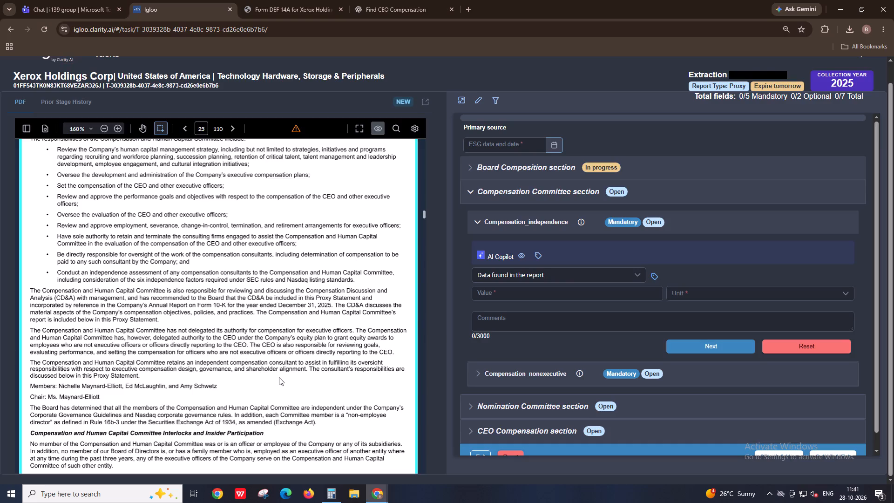
pyautogui.scroll(-1, 279, 377)
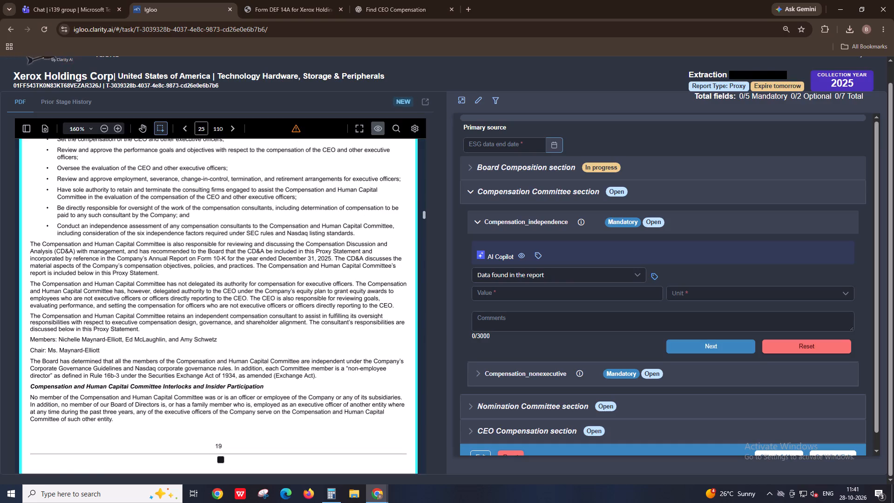
pyautogui.click(655, 292)
pyautogui.write('100')
pyautogui.moveTo(702, 283); pyautogui.dragTo(698, 290)
pyautogui.click(691, 285)
pyautogui.click(685, 308)
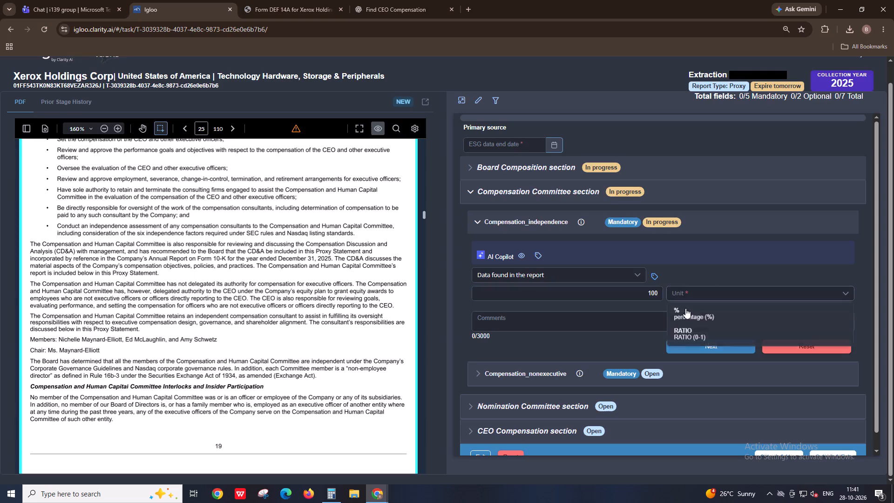
# Tag the page 25 paragraph on the independence of all Compensation and Human Capital Committee members as the Compensation_independence source.
pyautogui.click(651, 272)
pyautogui.moveTo(30, 363); pyautogui.dragTo(343, 367)
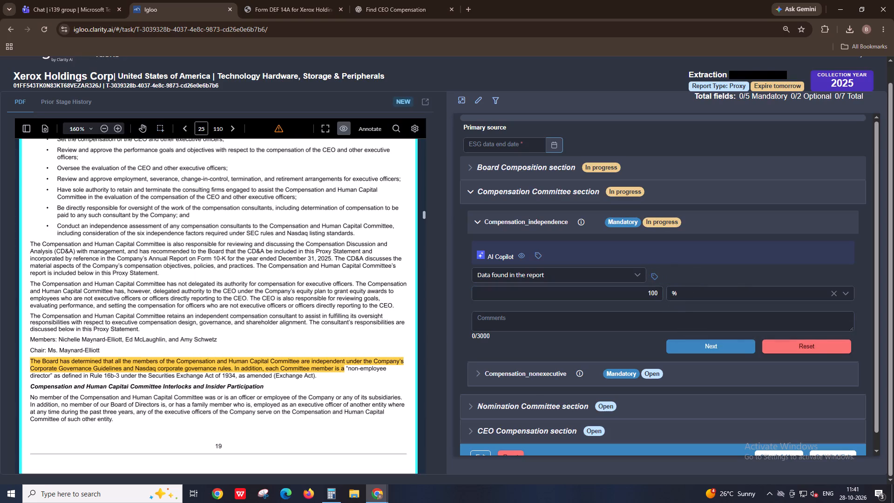
pyautogui.moveTo(343, 367); pyautogui.dragTo(337, 376)
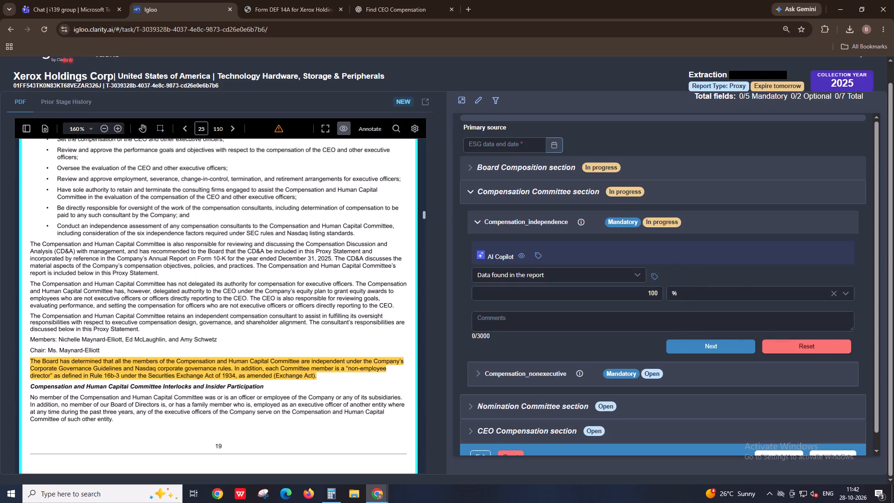
pyautogui.moveTo(337, 376); pyautogui.dragTo(325, 381)
# Add the comment "All the members in the Committee are Independent." to Compensation_independence, copy it, and complete the field.
pyautogui.click(591, 326)
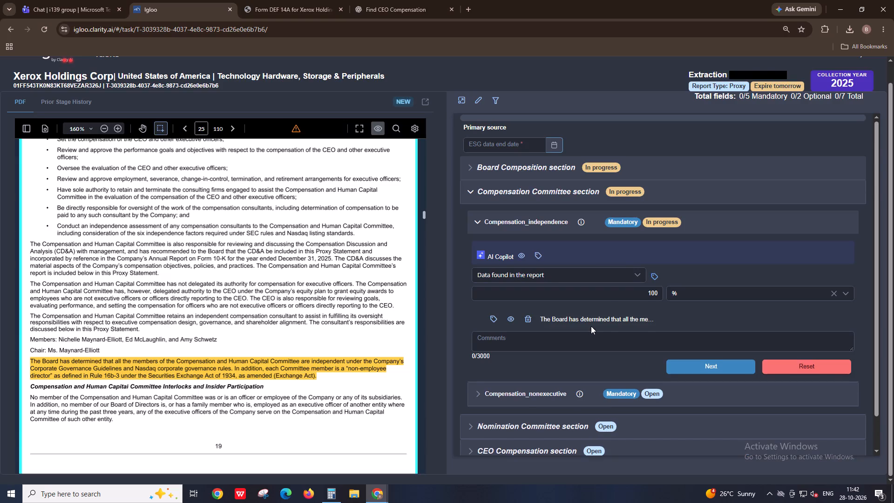
pyautogui.click(589, 333)
pyautogui.write('All the members in the')
pyautogui.press('space')
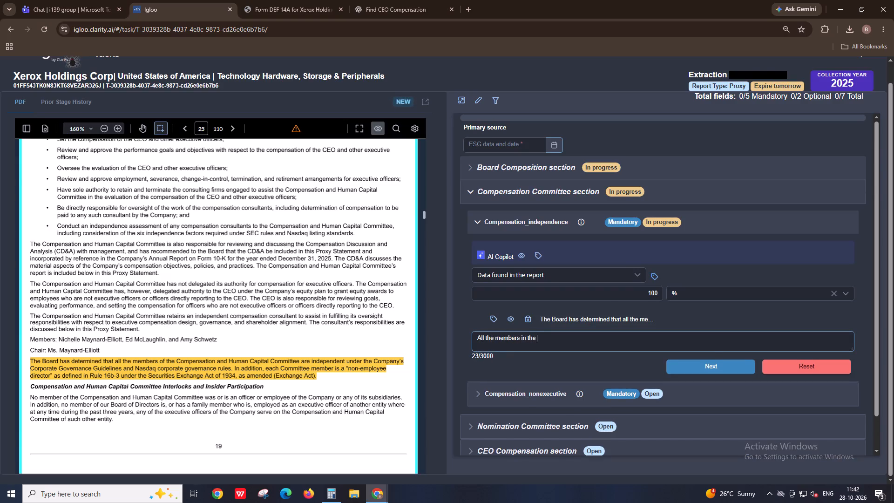
pyautogui.press('o')
pyautogui.press('BackSpace')
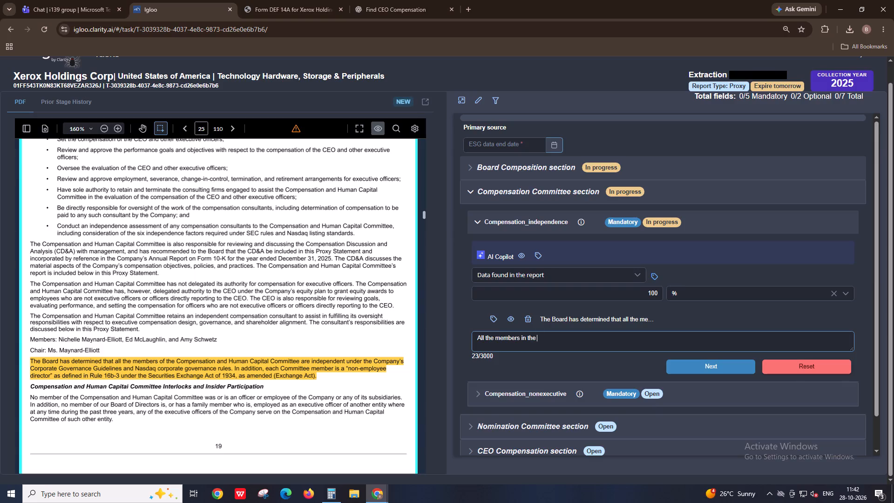
pyautogui.write('Committee are Indeped')
pyautogui.press('BackSpace')
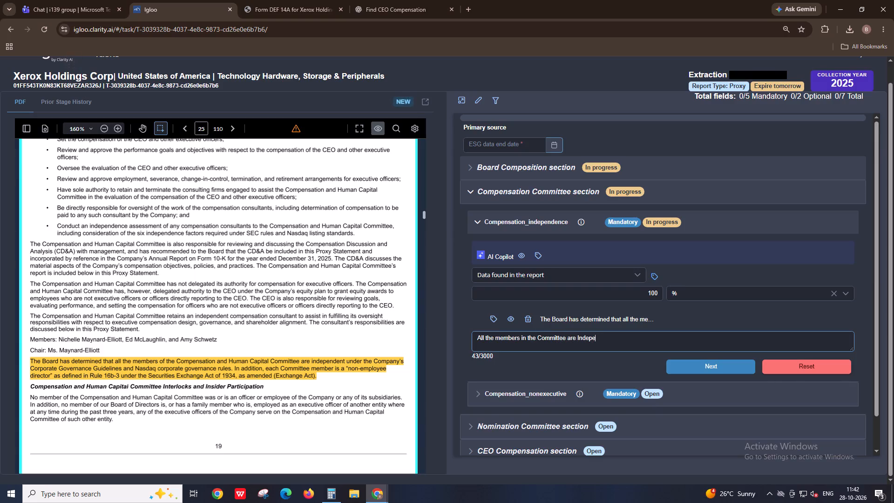
pyautogui.write('ndent.')
pyautogui.hotkey('ctrl', 'a')
pyautogui.hotkey('ctrl', 'c')
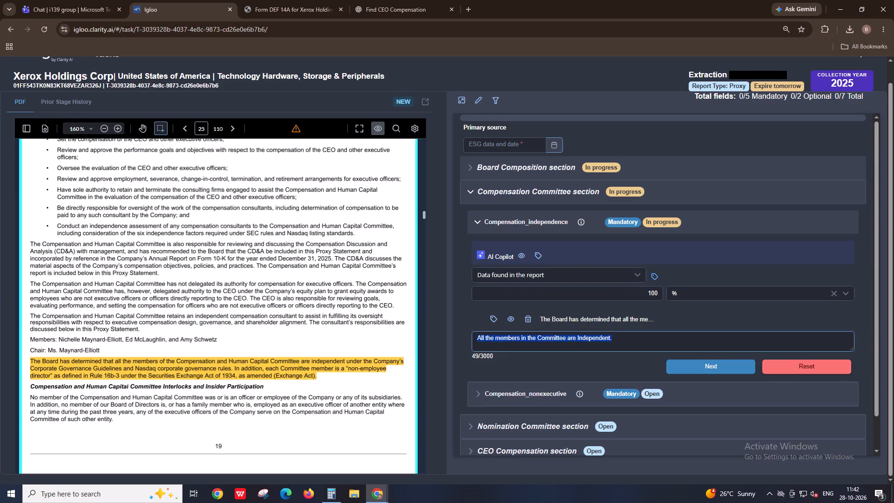
pyautogui.click(704, 364)
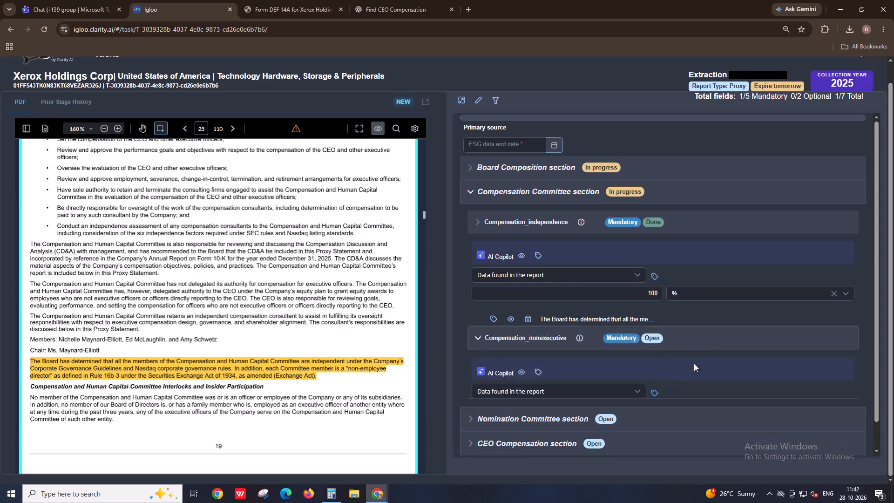
# Reuse the copied comment for Compensation_nonexecutive and set its value to 100 %.
pyautogui.click(637, 340)
pyautogui.hotkey('ctrl', 'v')
pyautogui.click(632, 322)
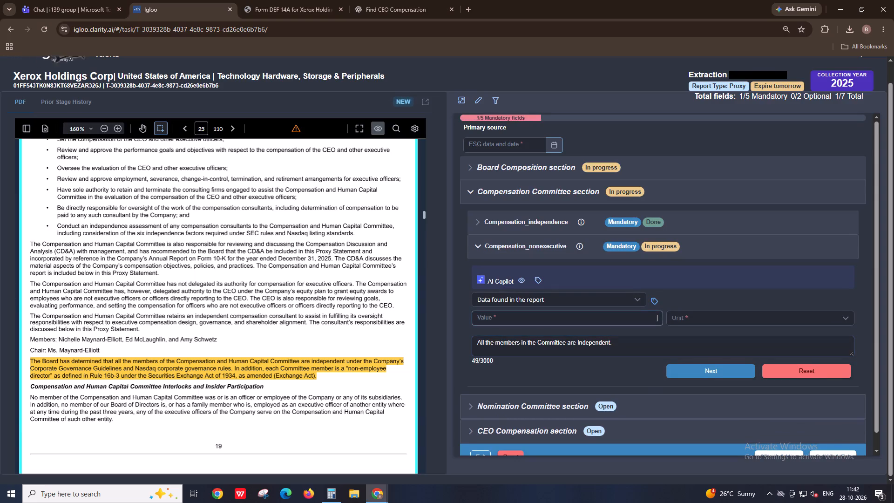
pyautogui.write('100')
pyautogui.click(675, 323)
pyautogui.click(681, 334)
# Tag the same committee independence paragraph on page 25 as the Compensation_nonexecutive source and complete the field.
pyautogui.click(650, 298)
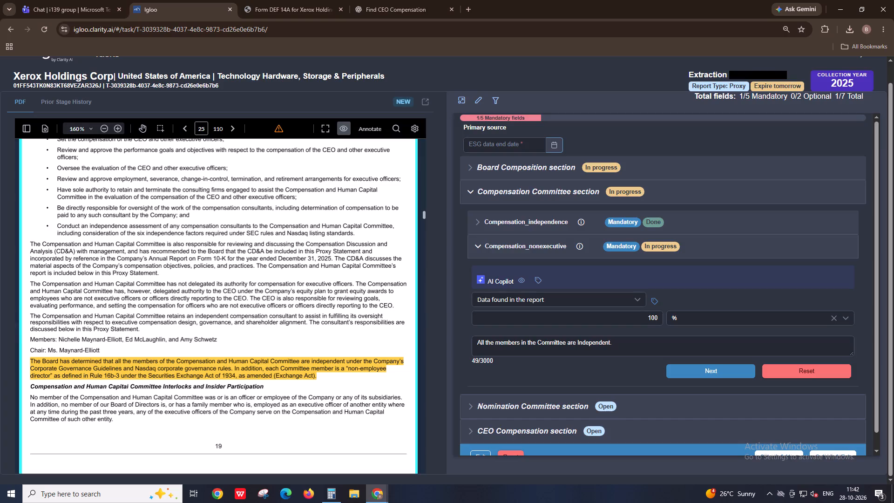
pyautogui.moveTo(27, 360); pyautogui.dragTo(329, 372)
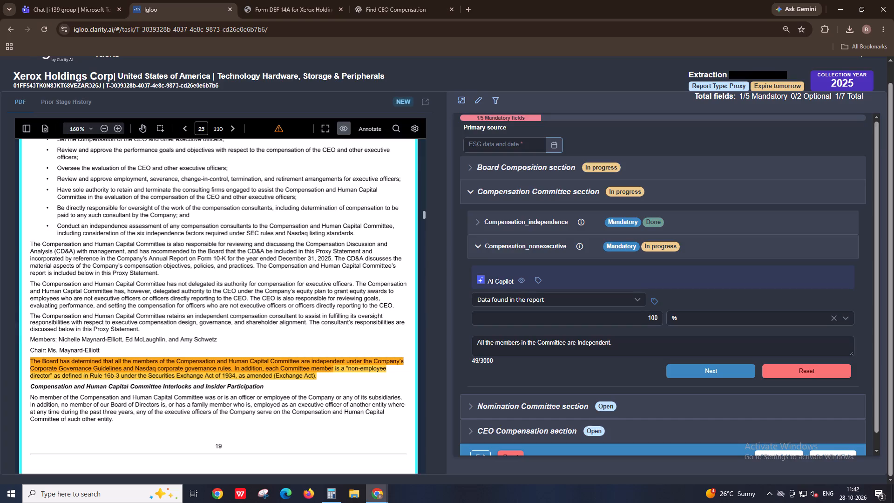
pyautogui.moveTo(329, 372); pyautogui.dragTo(322, 379)
pyautogui.click(699, 394)
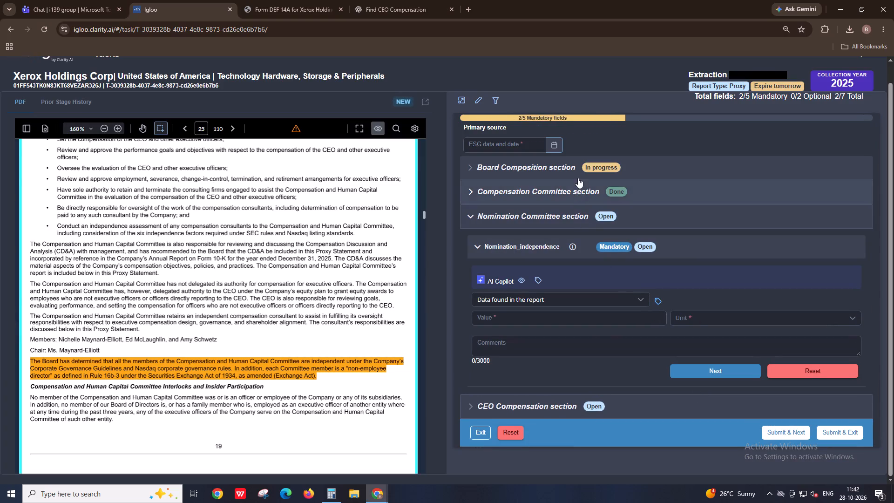
# Look up Nomination_independence in the prior stage history and return to the report.
pyautogui.click(79, 105)
pyautogui.doubleClick(27, 304)
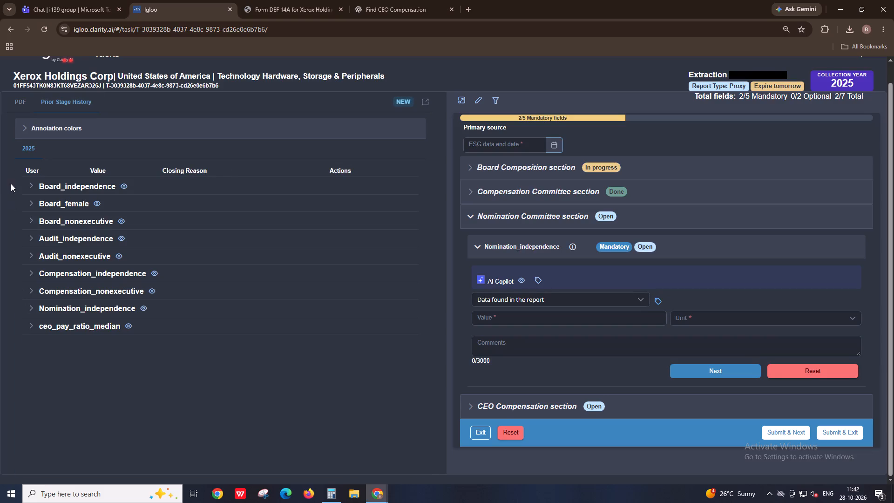
pyautogui.click(22, 108)
pyautogui.keyDown('ctrl'); pyautogui.scroll(-2, 133, 265); pyautogui.keyUp('ctrl')
pyautogui.keyDown('ctrl'); pyautogui.scroll(1, 133, 265); pyautogui.keyUp('ctrl')
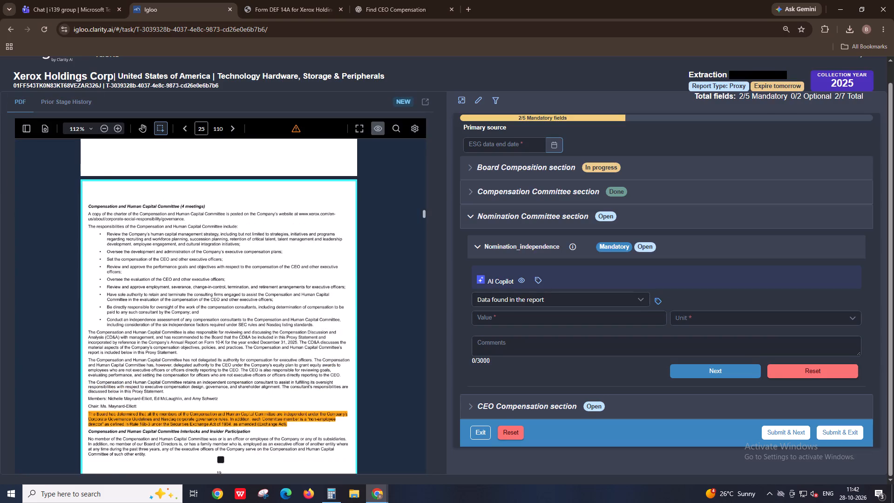
# Switch to the Xerox DEF 14A proxy PDF and search it for "nomination".
pyautogui.click(259, 0)
pyautogui.hotkey('ctrl', 'f')
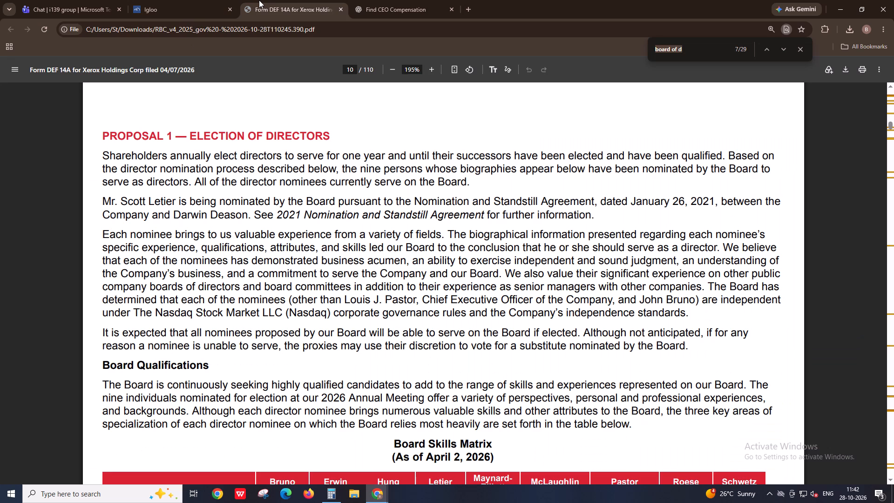
pyautogui.write('noin')
pyautogui.press('BackSpace')
pyautogui.press('BackSpace')
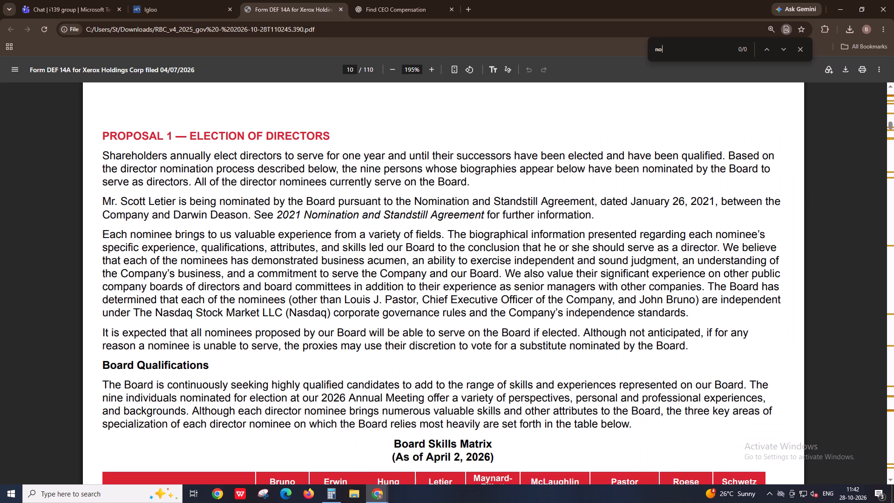
pyautogui.write('inatin')
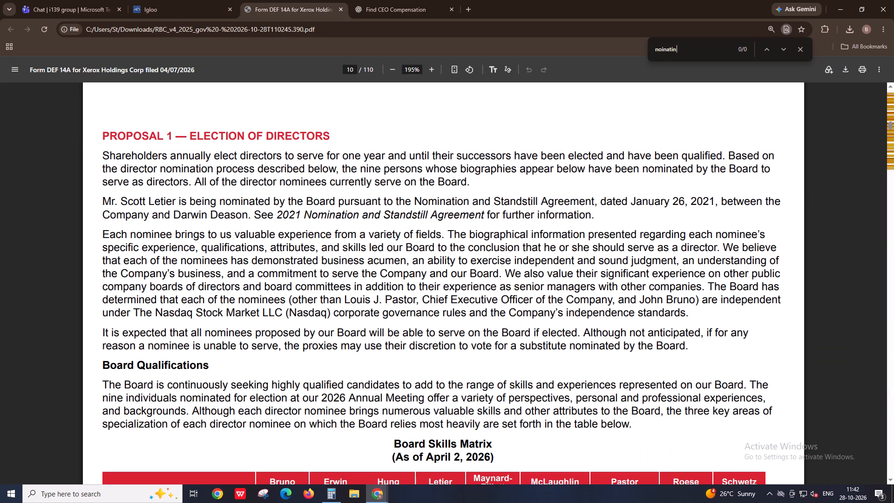
pyautogui.press('BackSpace')
pyautogui.press('BackSpace')
pyautogui.press('BackSpace')
pyautogui.press('BackSpace')
pyautogui.press('BackSpace')
pyautogui.press('BackSpace')
pyautogui.press('BackSpace')
pyautogui.press('BackSpace')
pyautogui.press('BackSpace')
pyautogui.write('nomination')
pyautogui.press('Return')
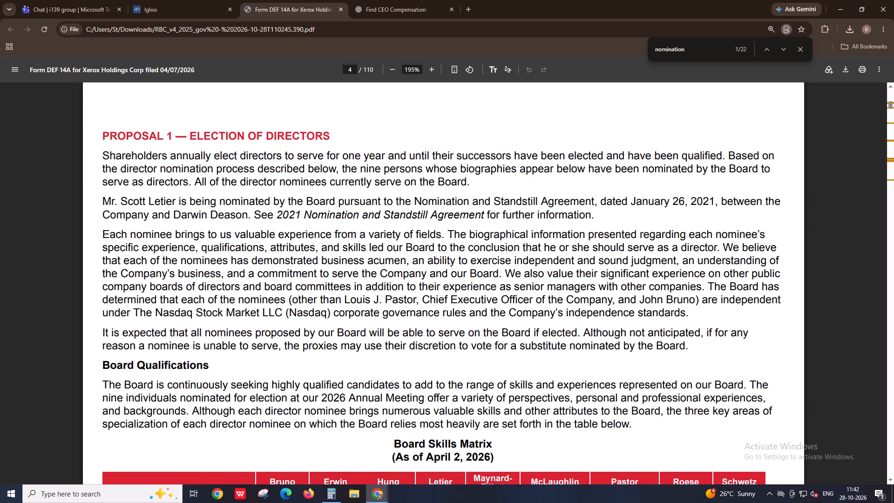
# Go through the "nomination" matches up to the Corporate Governance Committee section on page 26, checking which committee handles director nominations.
pyautogui.press('Return')
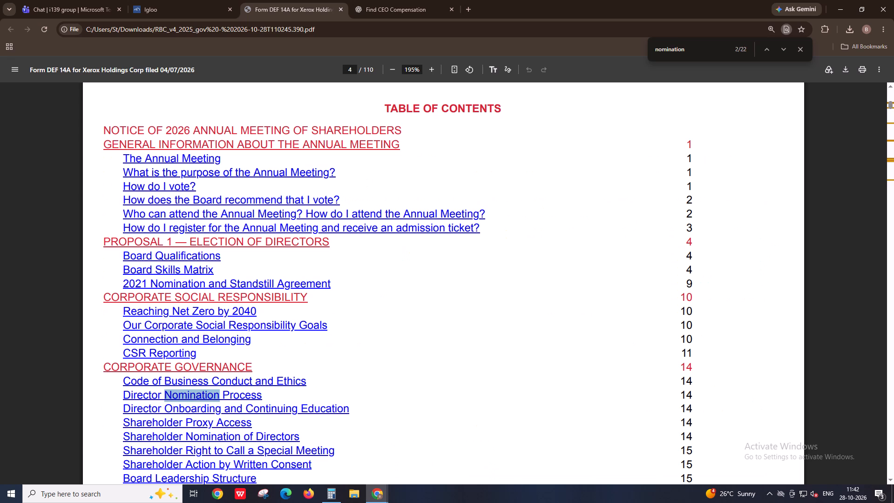
pyautogui.press('Return')
pyautogui.press('Return')
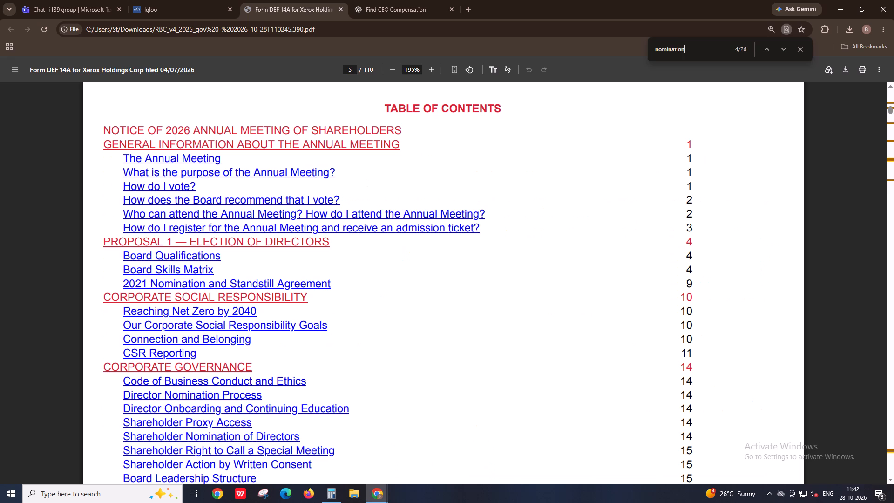
pyautogui.press('Return')
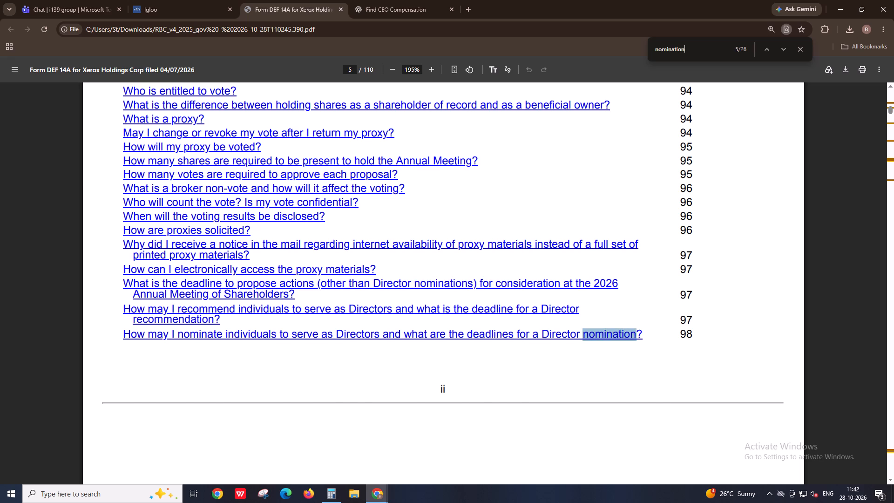
pyautogui.press('Return')
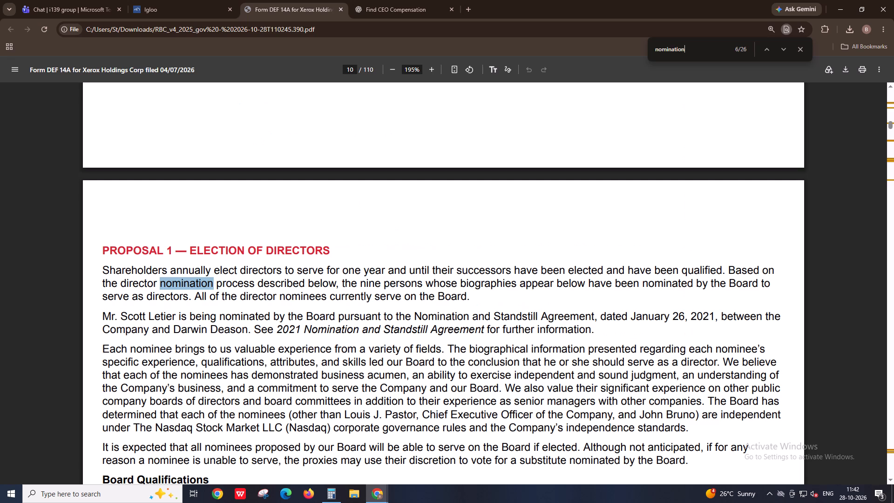
pyautogui.press('Return')
pyautogui.press('Return')
pyautogui.press('Return')
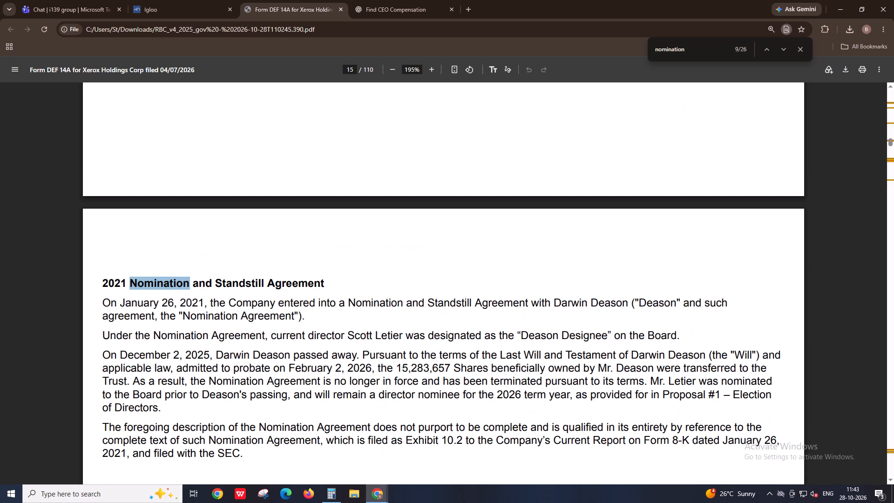
pyautogui.press('Return')
pyautogui.press('Return')
pyautogui.press('Return')
pyautogui.press('Return')
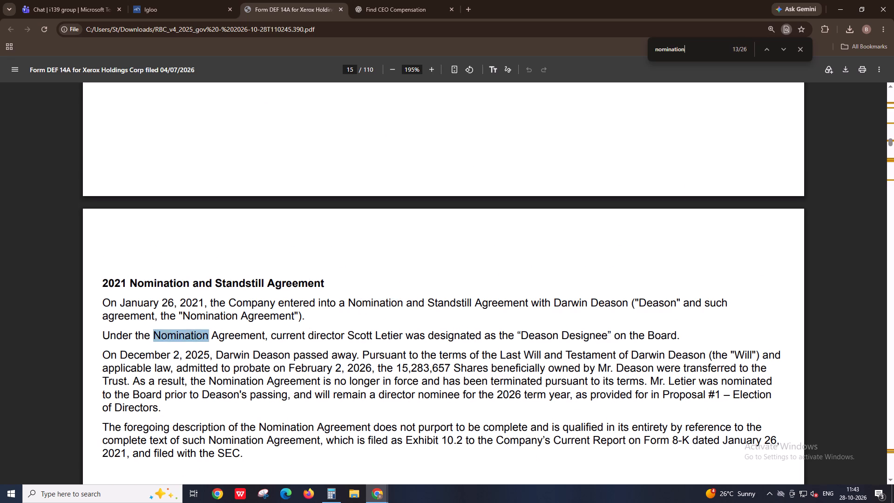
pyautogui.press('Return')
pyautogui.press('Return')
pyautogui.press('Return')
pyautogui.press('Return')
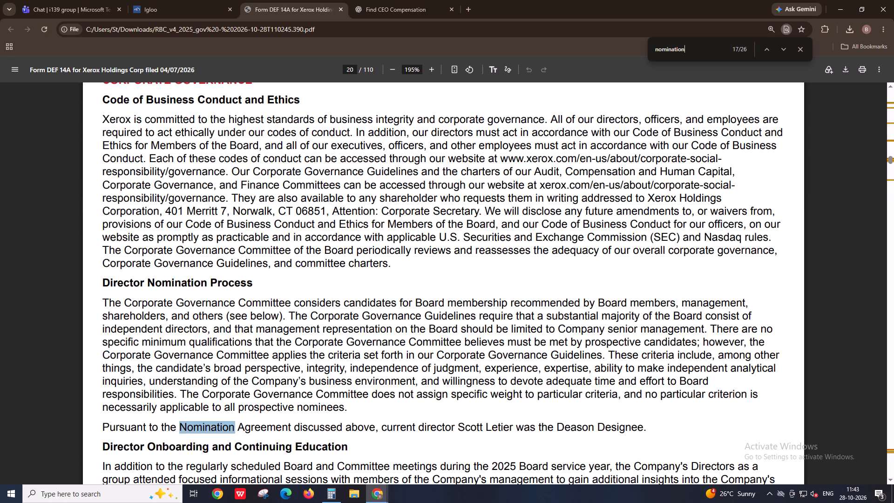
pyautogui.press('Return')
pyautogui.press('Return')
pyautogui.press('Return')
pyautogui.press('Return')
pyautogui.press('Return')
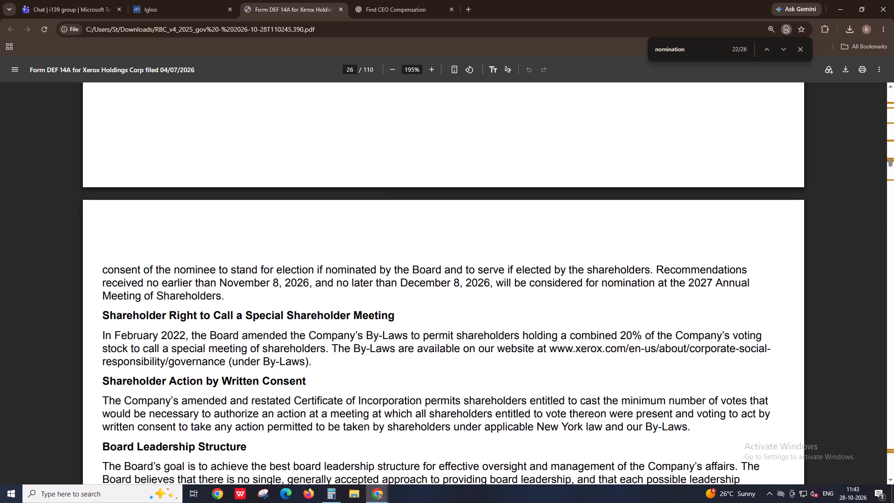
pyautogui.hotkey('shift', 'Return')
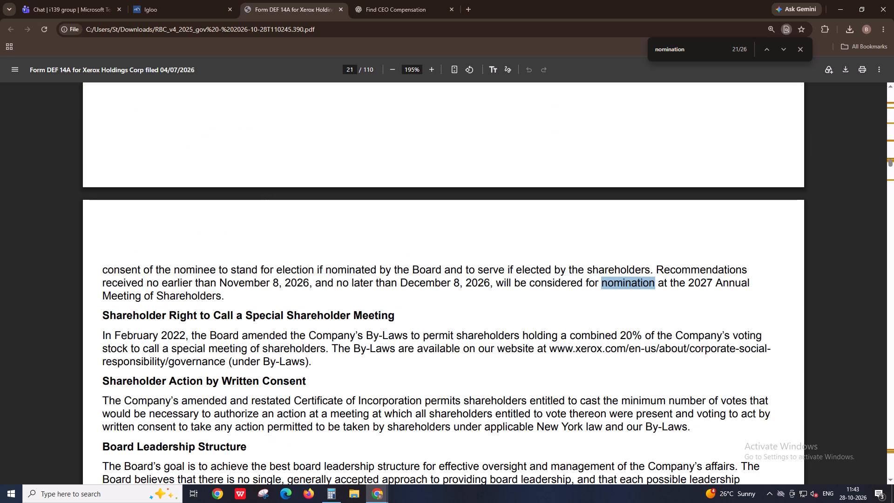
pyautogui.press('Return')
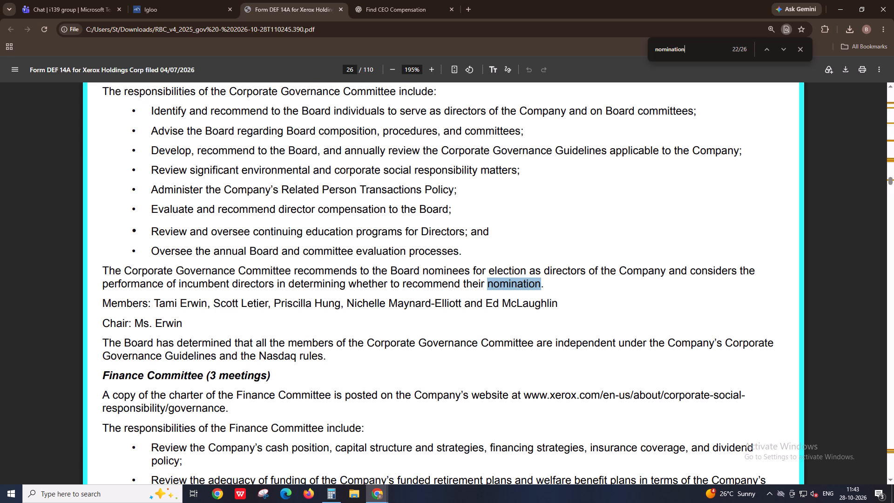
# Check the remaining "nomination" matches beyond page 26 for any other nomination committee information.
pyautogui.press('Return')
pyautogui.hotkey('shift', 'Return')
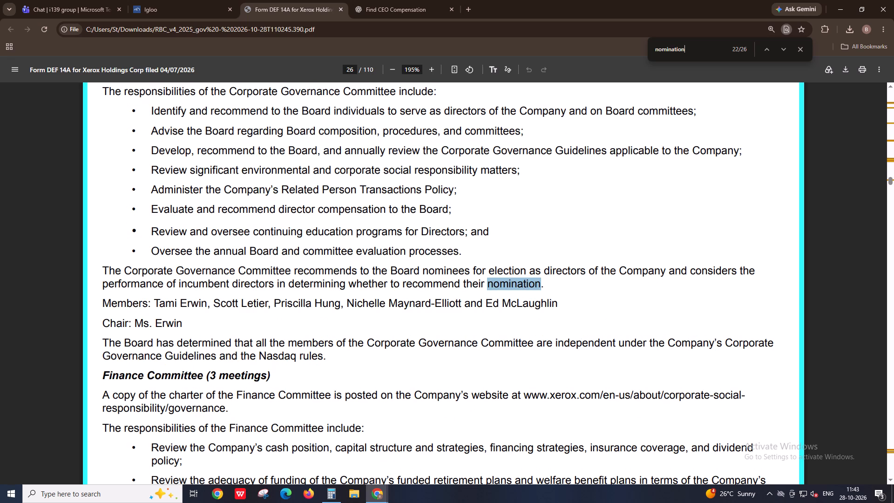
pyautogui.press('Return')
pyautogui.press('Return')
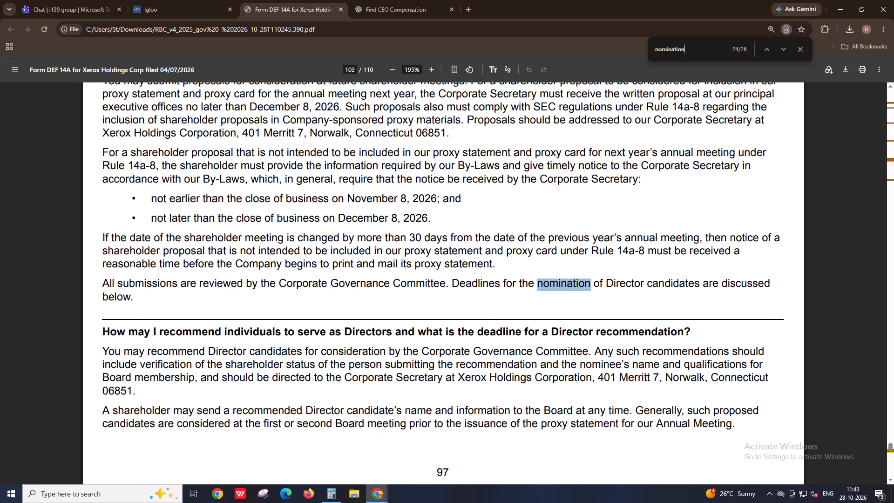
pyautogui.press('Return')
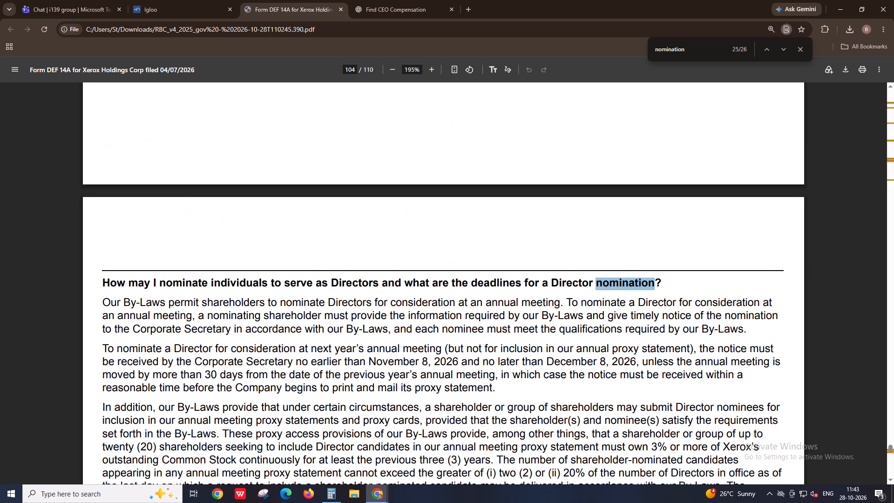
pyautogui.press('Return')
pyautogui.hotkey('shift', 'Return')
pyautogui.press('Return')
pyautogui.press('Return')
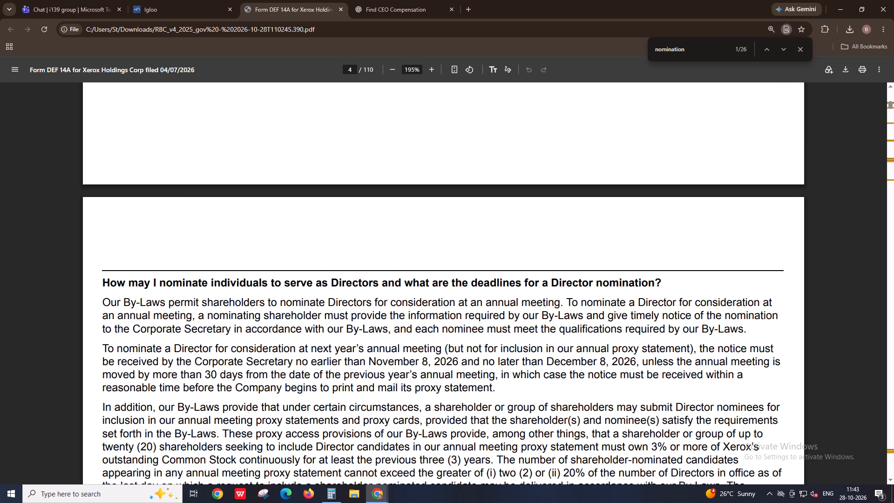
pyautogui.scroll(2, 259, 0)
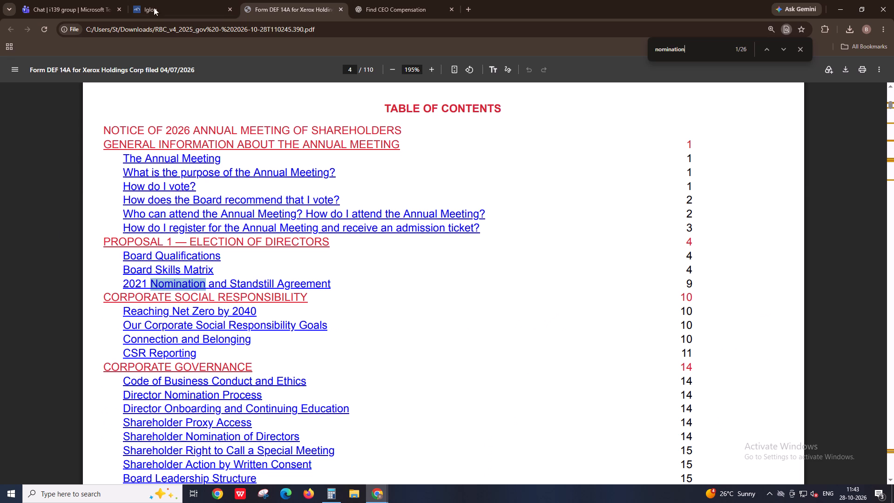
# Return to the Igloo task, go to the AI Copilot annotation for Nomination_independence and find the Corporate Governance Committee section on page 26.
pyautogui.click(187, 0)
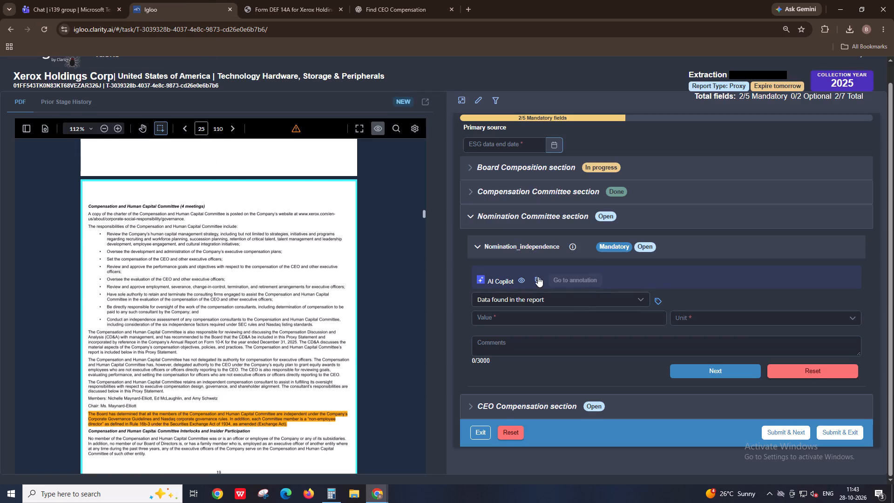
pyautogui.click(538, 277)
pyautogui.keyDown('ctrl'); pyautogui.scroll(3, 108, 374); pyautogui.keyUp('ctrl')
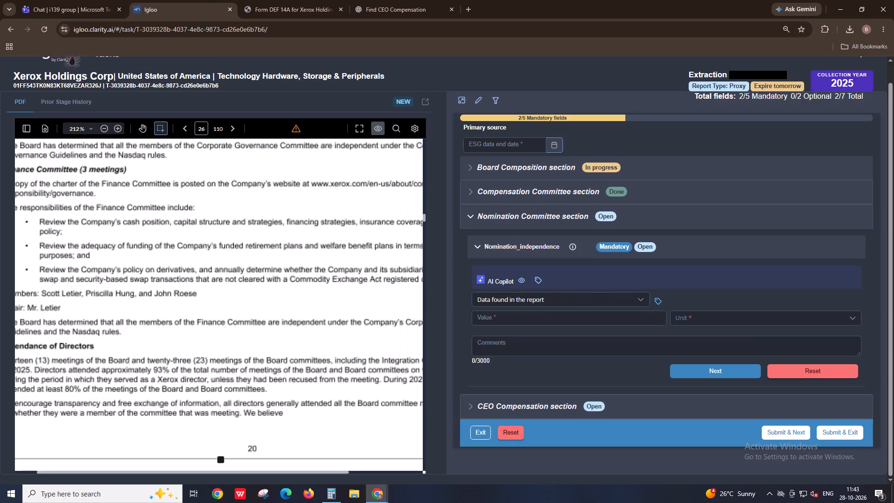
pyautogui.keyDown('shift'); pyautogui.scroll(-2, 108, 374); pyautogui.keyUp('shift')
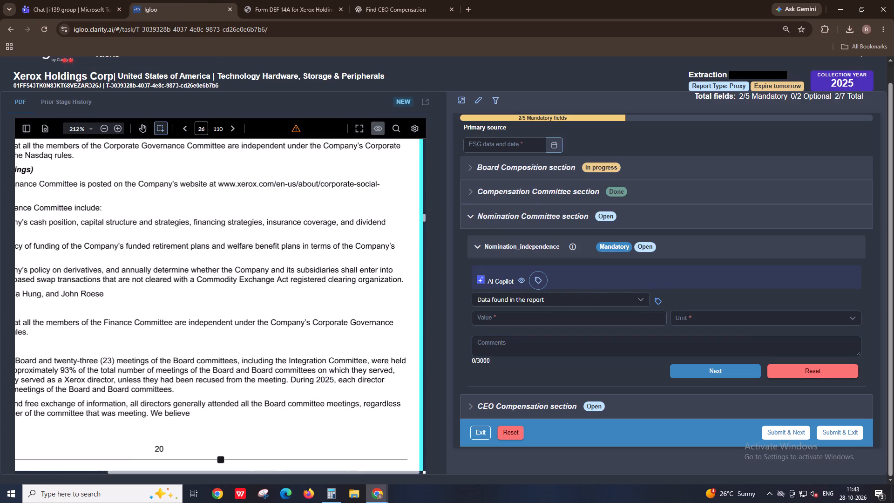
pyautogui.keyDown('shift'); pyautogui.scroll(5, 108, 374); pyautogui.keyUp('shift')
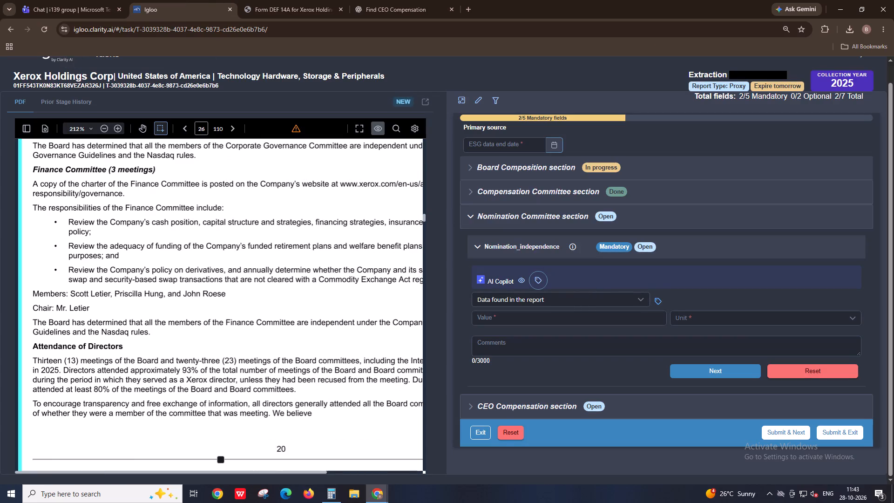
pyautogui.keyDown('shift'); pyautogui.scroll(-3, 128, 389); pyautogui.keyUp('shift')
pyautogui.keyDown('shift'); pyautogui.scroll(4, 128, 389); pyautogui.keyUp('shift')
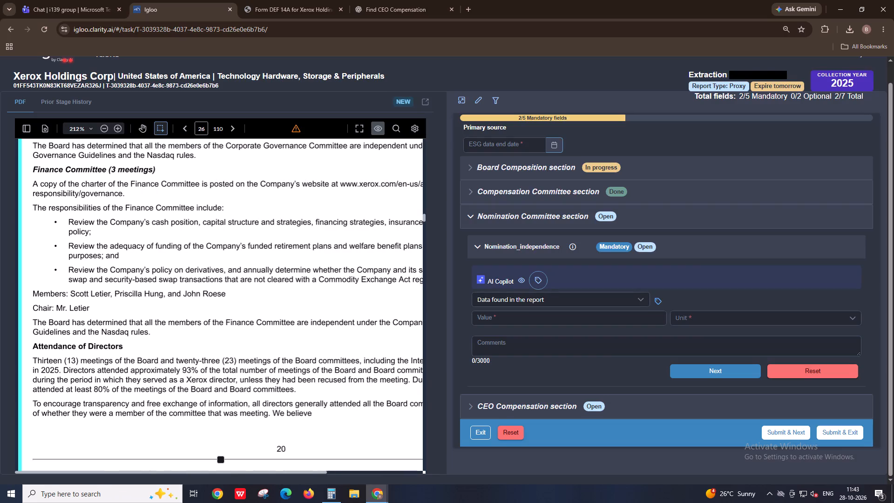
pyautogui.scroll(7, 128, 389)
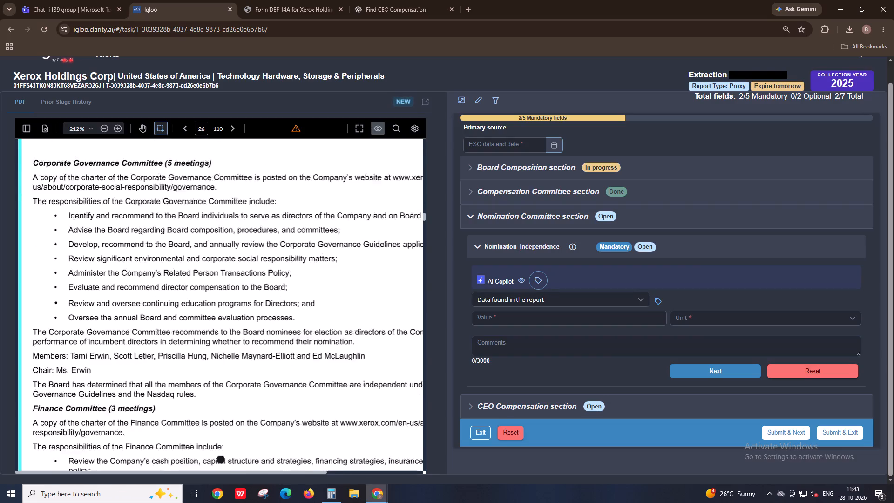
# Examine the Corporate Governance Committee's responsibilities, members and independence statement on page 26 of the report.
pyautogui.scroll(7, 128, 389)
pyautogui.scroll(-6, 128, 389)
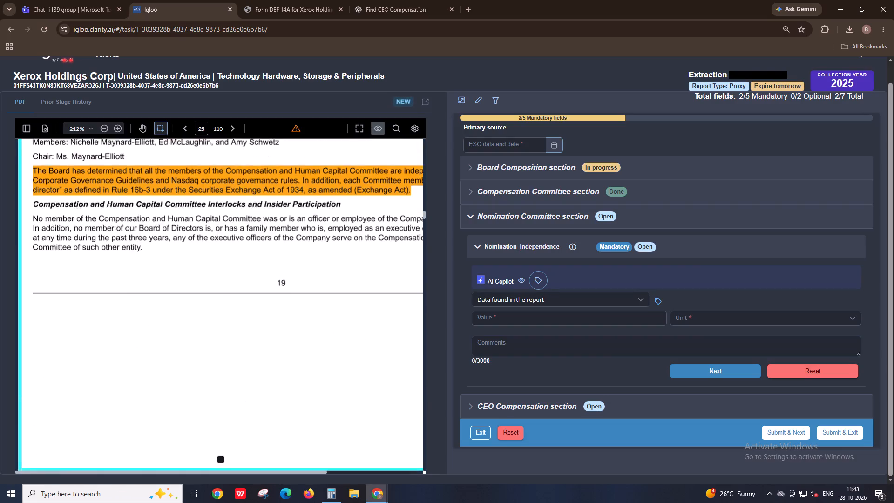
pyautogui.keyDown('shift'); pyautogui.scroll(-2, 128, 389); pyautogui.keyUp('shift')
pyautogui.keyDown('shift'); pyautogui.scroll(3, 128, 389); pyautogui.keyUp('shift')
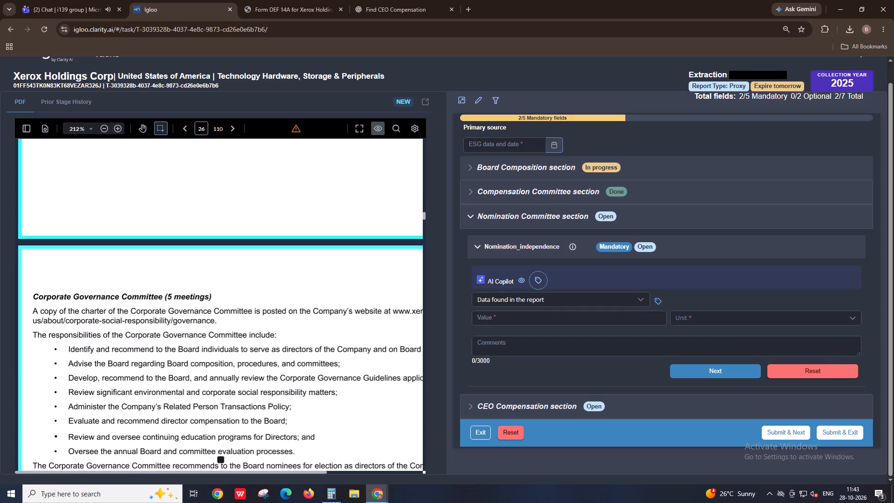
pyautogui.scroll(-2, 128, 389)
pyautogui.keyDown('shift'); pyautogui.scroll(-2, 128, 389); pyautogui.keyUp('shift')
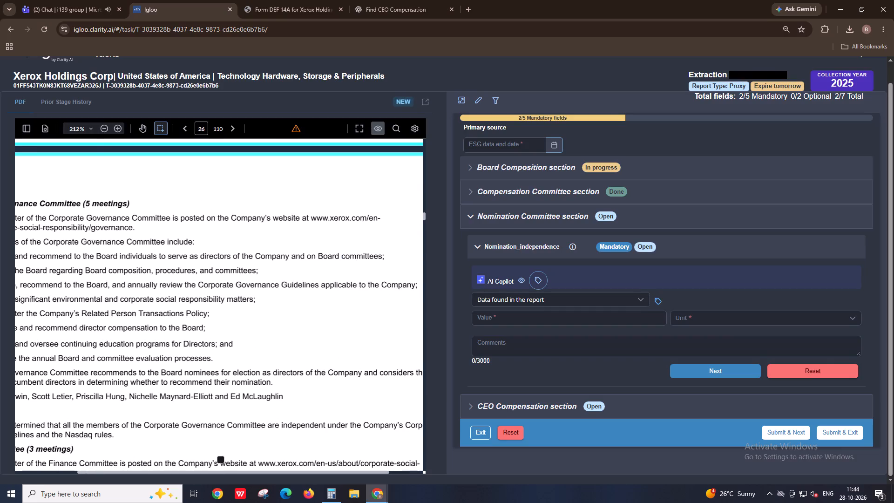
pyautogui.keyDown('shift'); pyautogui.scroll(2, 128, 389); pyautogui.keyUp('shift')
pyautogui.keyDown('shift'); pyautogui.scroll(-1, 128, 389); pyautogui.keyUp('shift')
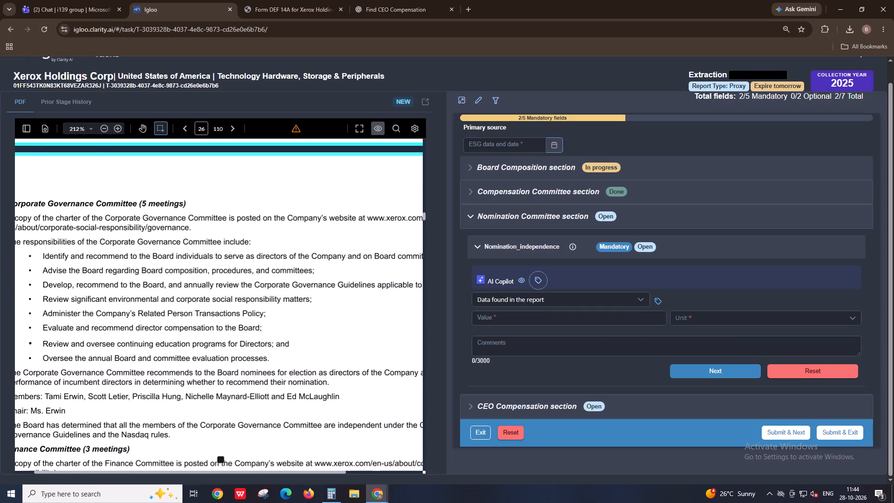
pyautogui.keyDown('shift'); pyautogui.scroll(1, 128, 389); pyautogui.keyUp('shift')
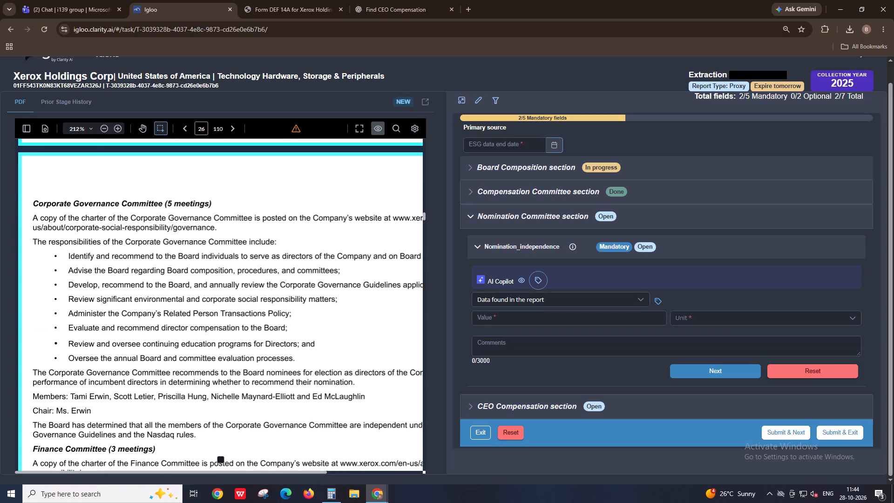
pyautogui.keyDown('shift'); pyautogui.scroll(-2, 128, 389); pyautogui.keyUp('shift')
pyautogui.keyDown('shift'); pyautogui.scroll(2, 128, 389); pyautogui.keyUp('shift')
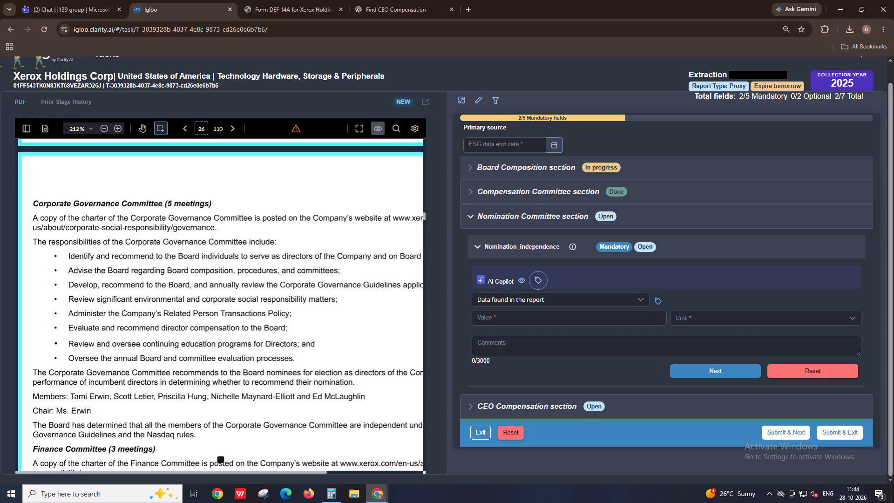
pyautogui.keyDown('shift'); pyautogui.scroll(-4, 128, 389); pyautogui.keyUp('shift')
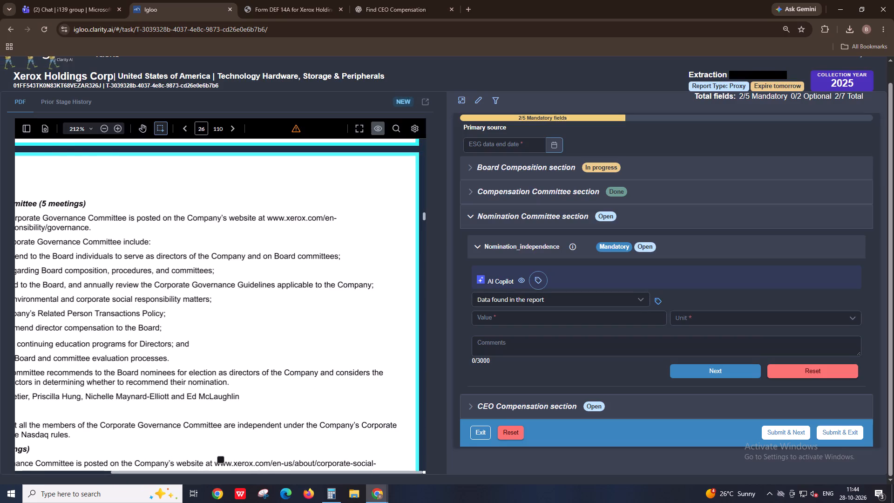
pyautogui.keyDown('shift'); pyautogui.scroll(3, 128, 389); pyautogui.keyUp('shift')
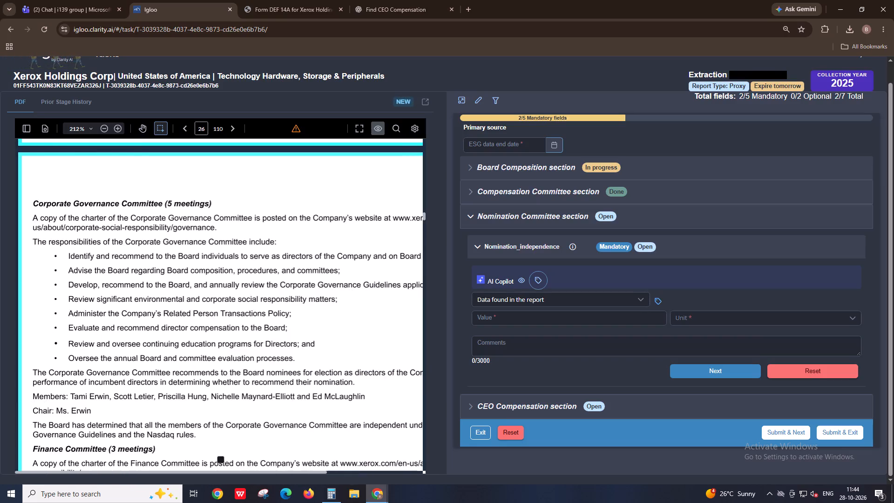
pyautogui.keyDown('shift'); pyautogui.scroll(-4, 128, 389); pyautogui.keyUp('shift')
pyautogui.keyDown('shift'); pyautogui.scroll(4, 128, 389); pyautogui.keyUp('shift')
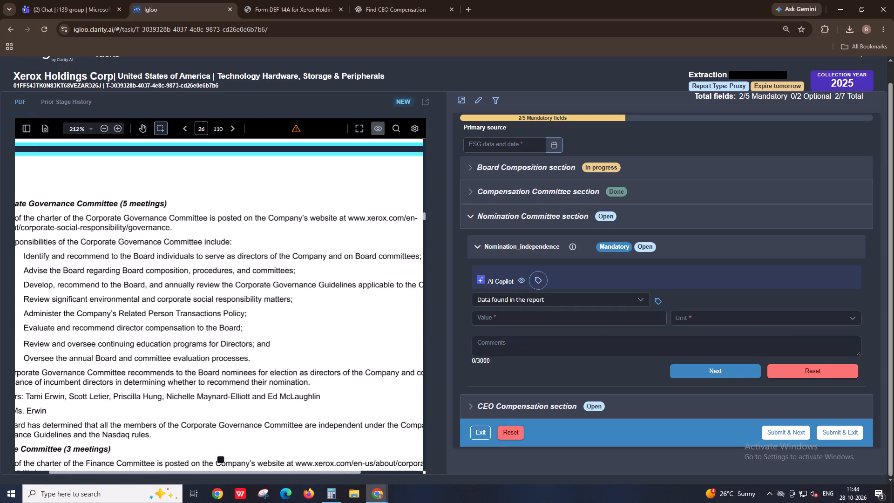
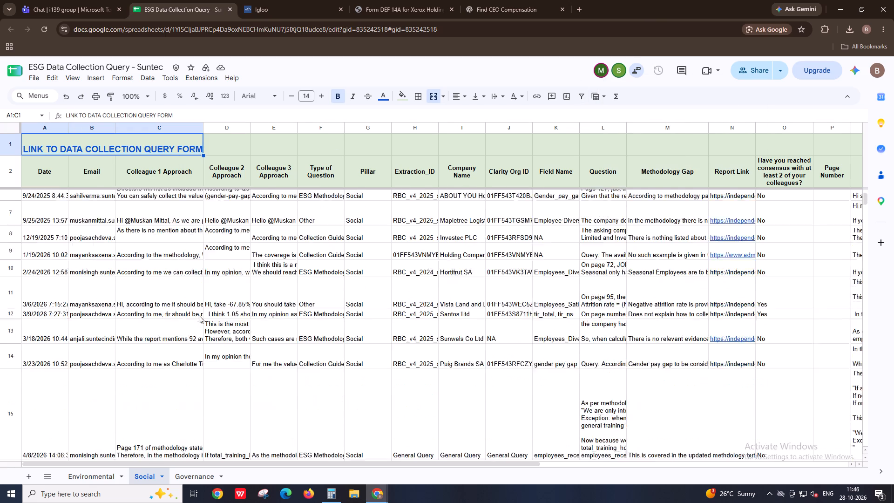
# Look through the logged queries on the Social sheet of the ESG Data Collection Query spreadsheet.
pyautogui.scroll(-11, 82, 337)
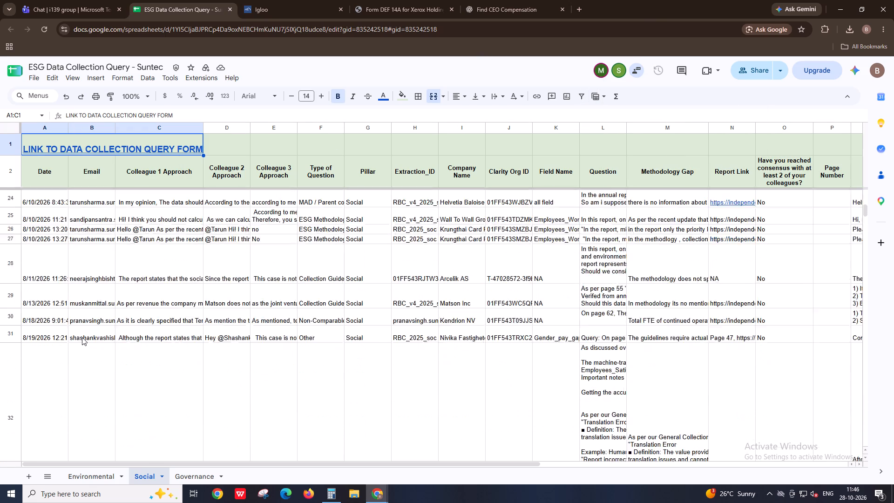
pyautogui.scroll(20, 82, 337)
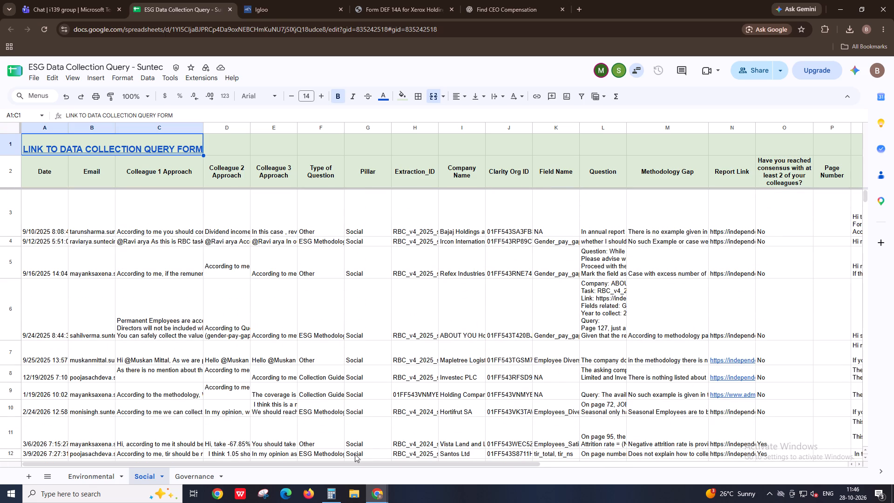
# Review the Governance sheet's logged queries, examining the AGC Inc entry's colleague approaches, question type, methodology gap and answer status.
pyautogui.click(199, 470)
pyautogui.scroll(-1, 196, 416)
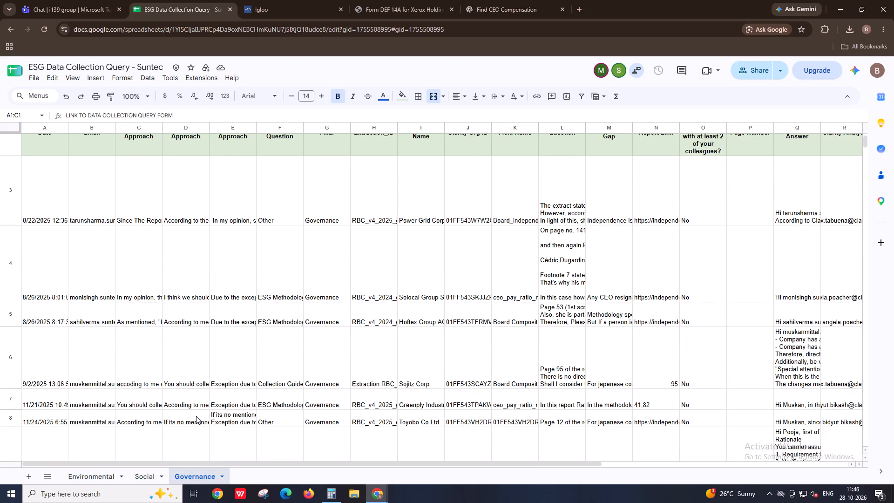
pyautogui.scroll(-15, 191, 415)
pyautogui.scroll(12, 191, 415)
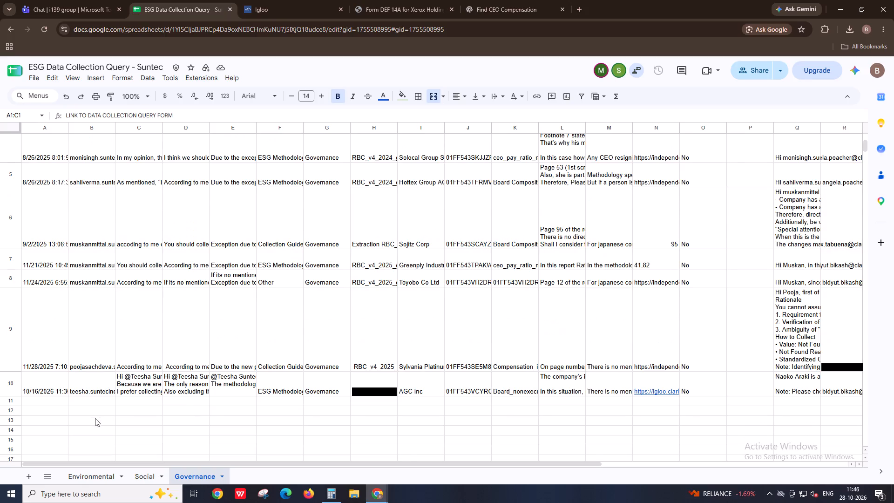
pyautogui.click(95, 387)
pyautogui.click(119, 385)
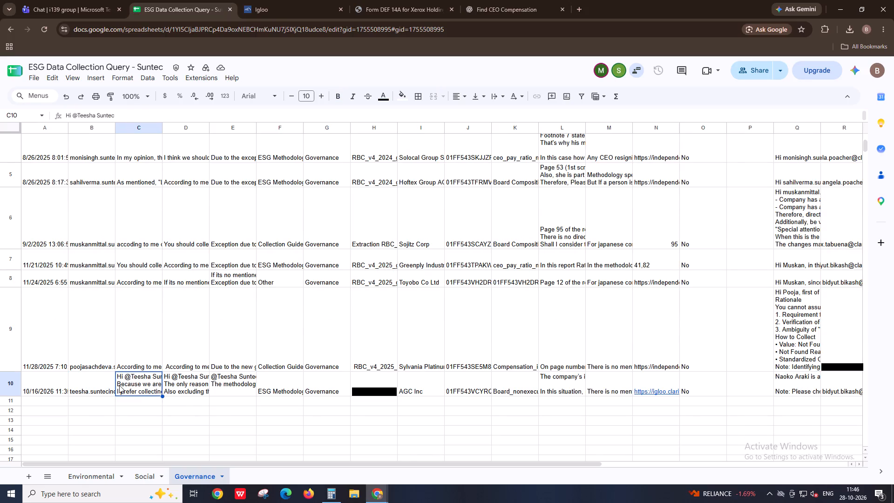
pyautogui.click(191, 385)
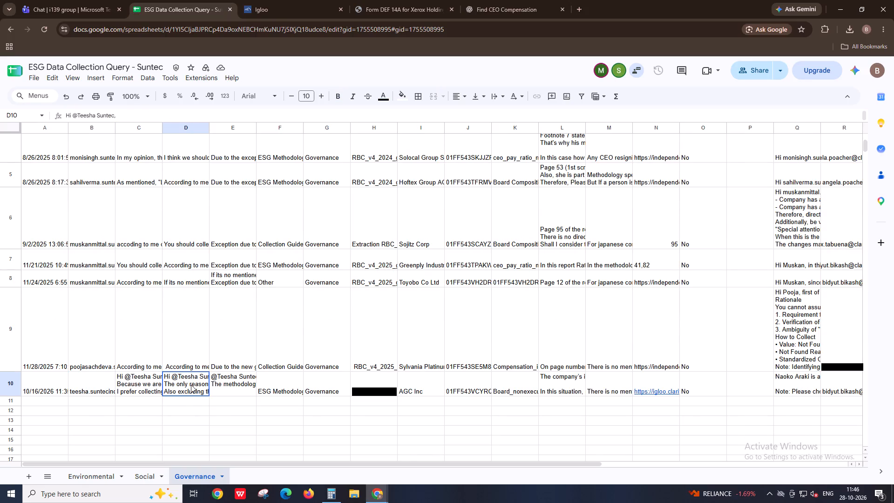
pyautogui.click(257, 385)
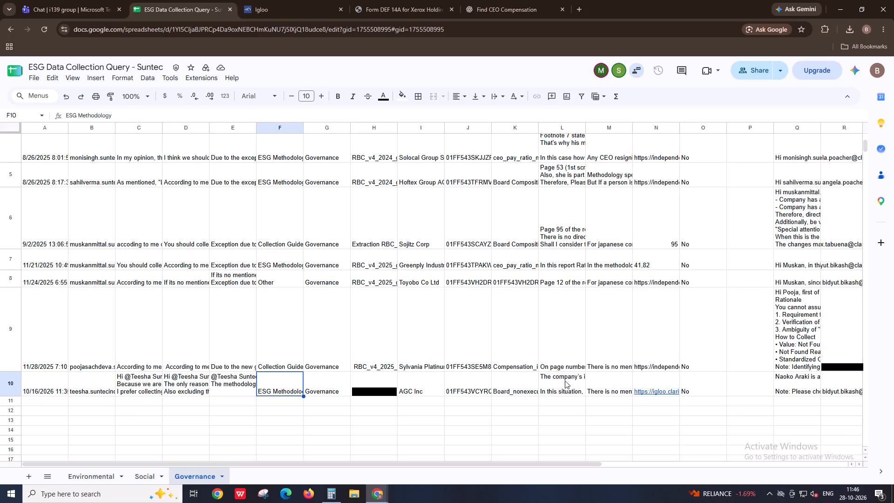
pyautogui.click(592, 388)
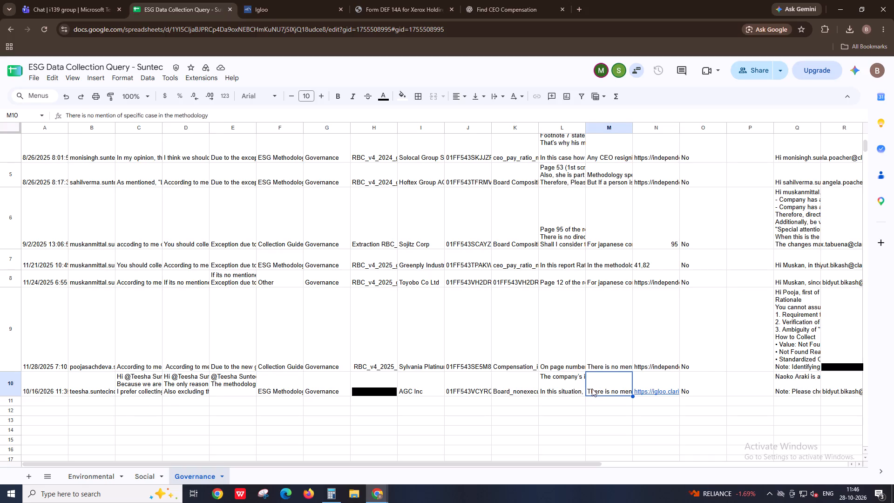
pyautogui.keyDown('shift'); pyautogui.scroll(-3, 592, 388); pyautogui.keyUp('shift')
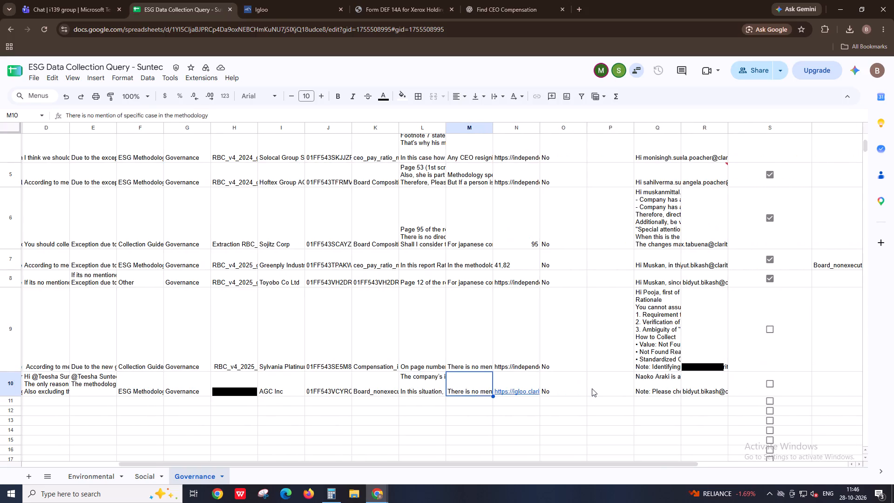
pyautogui.scroll(6, 599, 386)
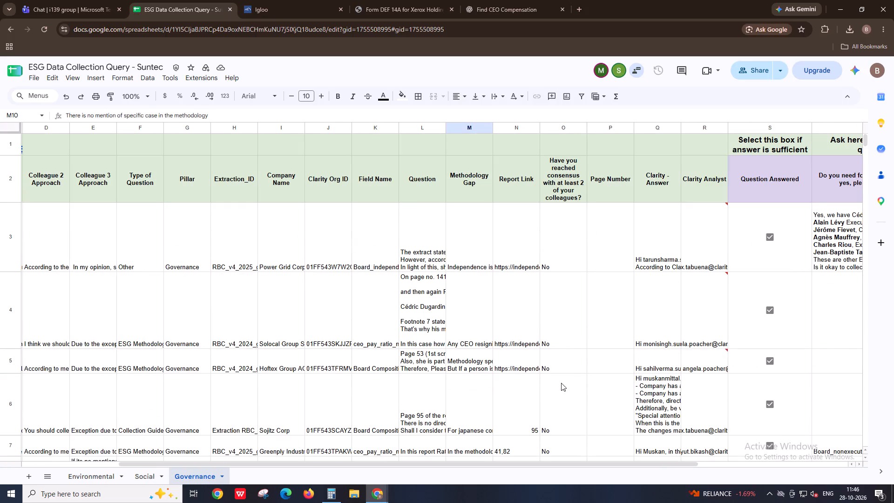
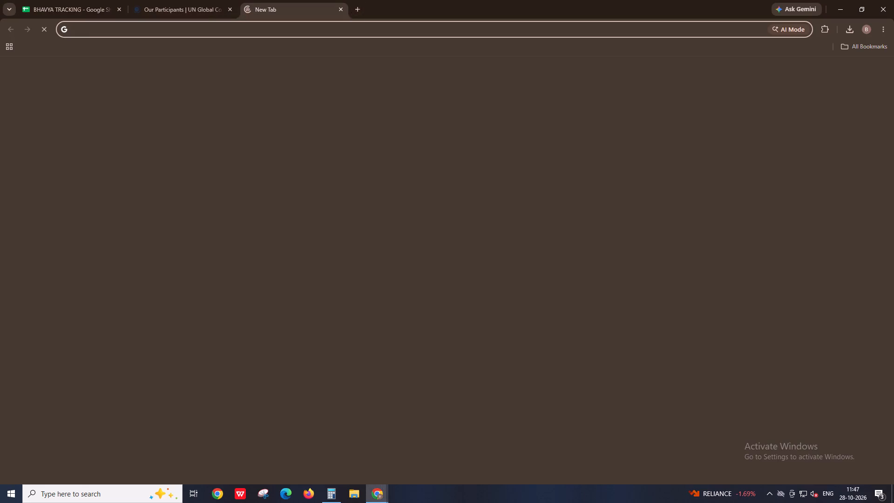
# Open the downloaded Governance Quantitative Metrics Methodology [March 2026] PDF in the browser.
pyautogui.press('Return')
pyautogui.click(243, 31)
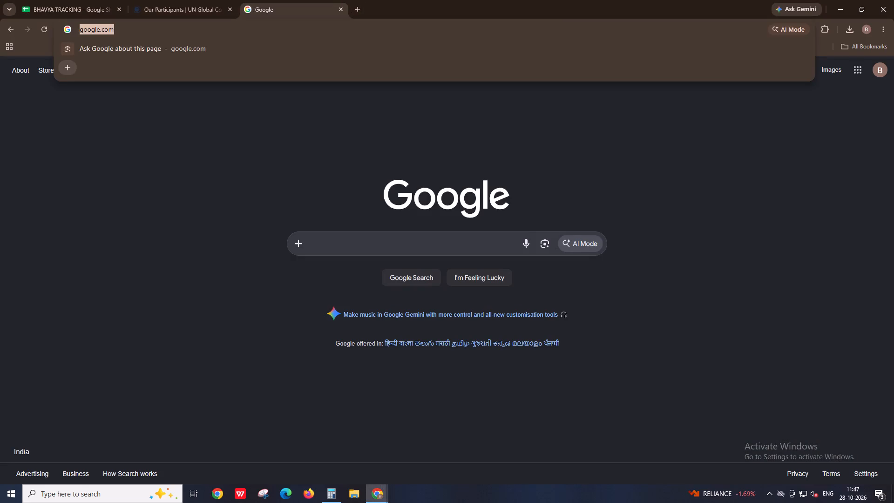
pyautogui.press('g')
pyautogui.press('Down')
pyautogui.press('Return')
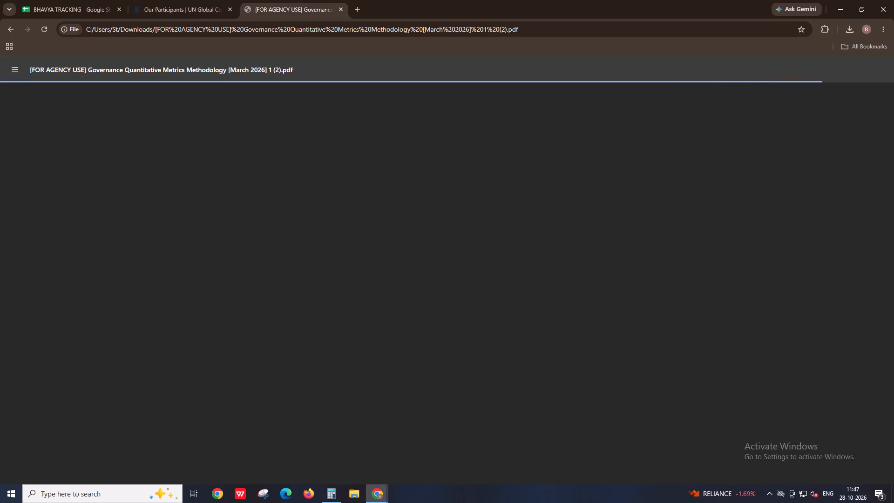
# Search the methodology for "corporate governance c" and check the matches in the board independence definition and specific guidelines.
pyautogui.hotkey('ctrl', 'f')
pyautogui.write('corpora')
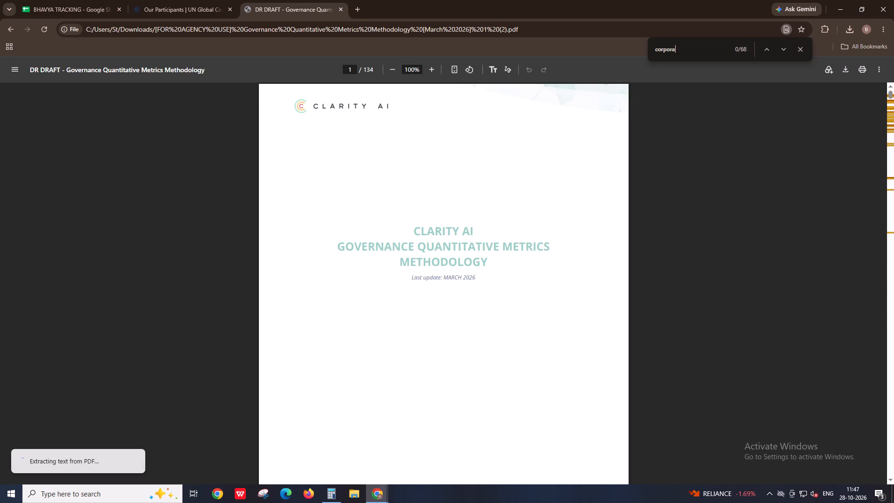
pyautogui.write('te go')
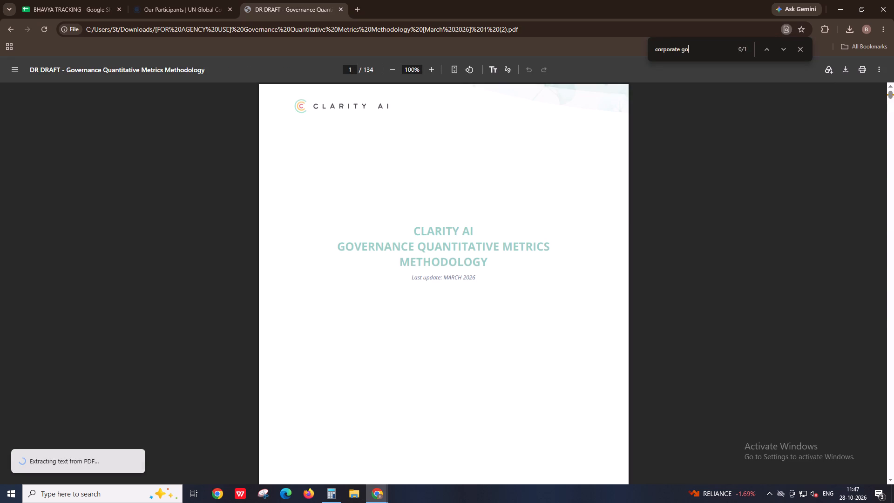
pyautogui.press('Return')
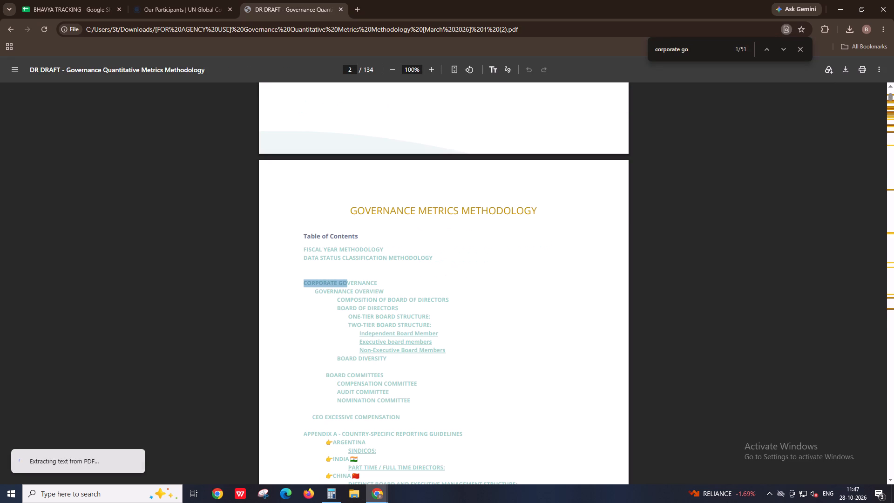
pyautogui.write('vernance')
pyautogui.press('space')
pyautogui.write('c')
pyautogui.press('Return')
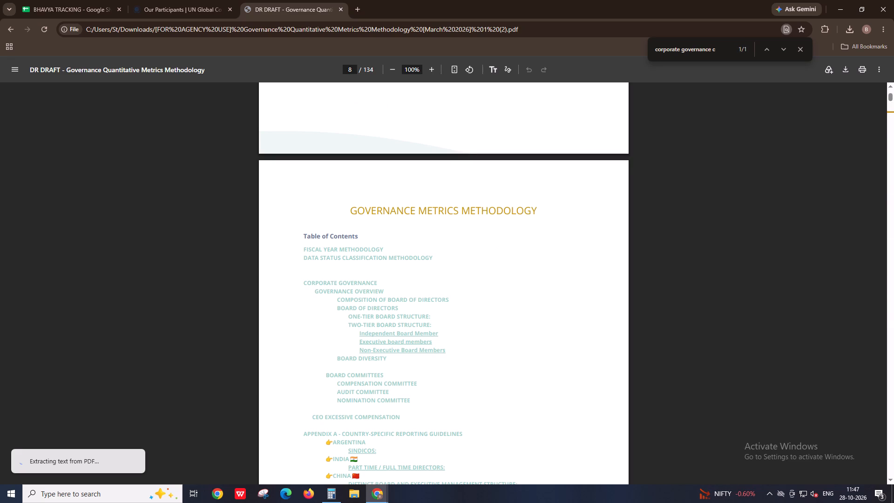
pyautogui.press('Return')
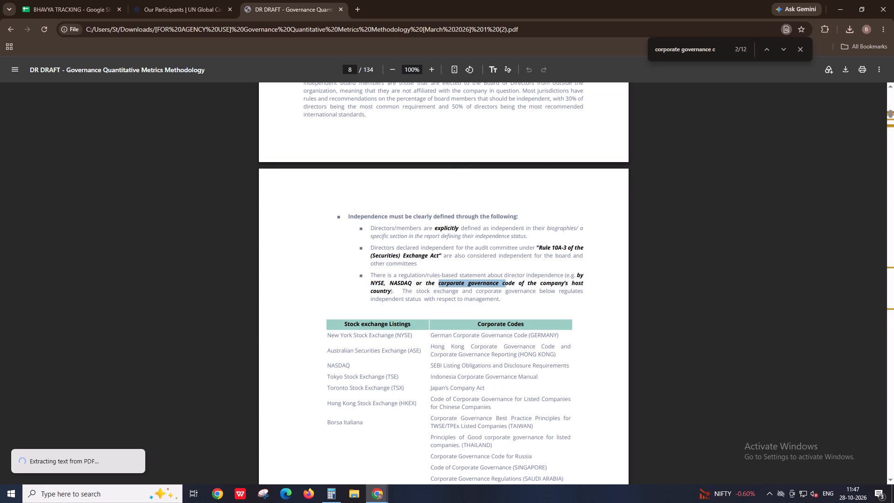
pyautogui.press('Return')
pyautogui.press('Return')
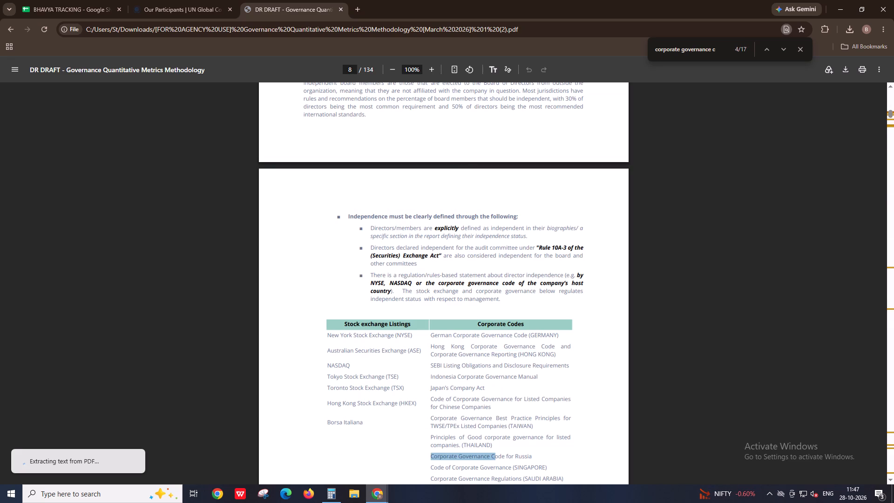
pyautogui.press('Return')
pyautogui.press('Return')
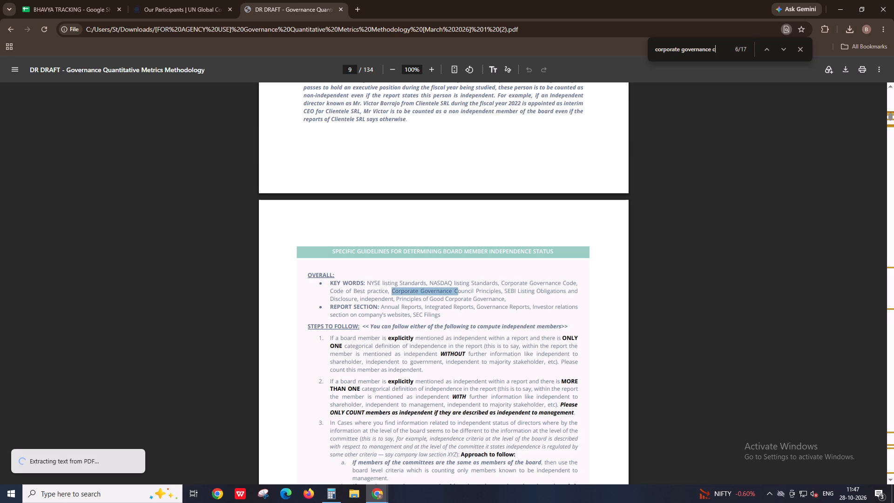
# Go through the remaining "corporate governance c" matches, covering country rules, audit and nomination committee guidance, and the country-specific examples.
pyautogui.press('Return')
pyautogui.press('Return')
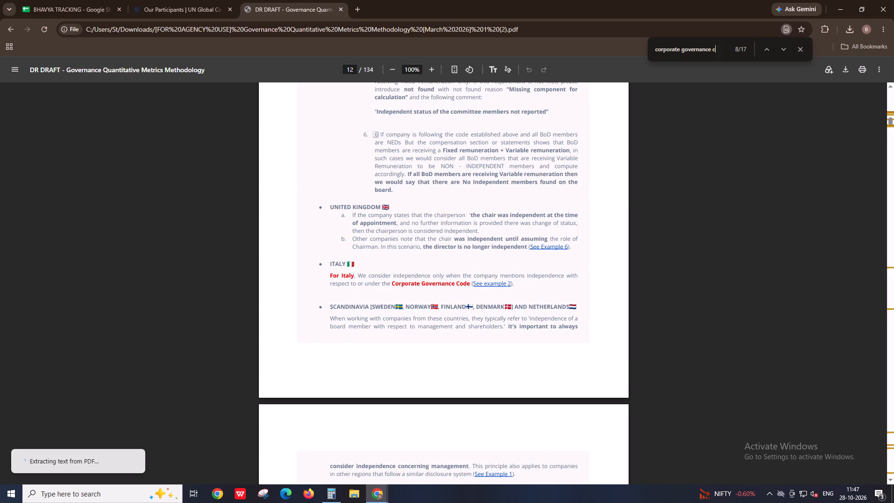
pyautogui.press('Return')
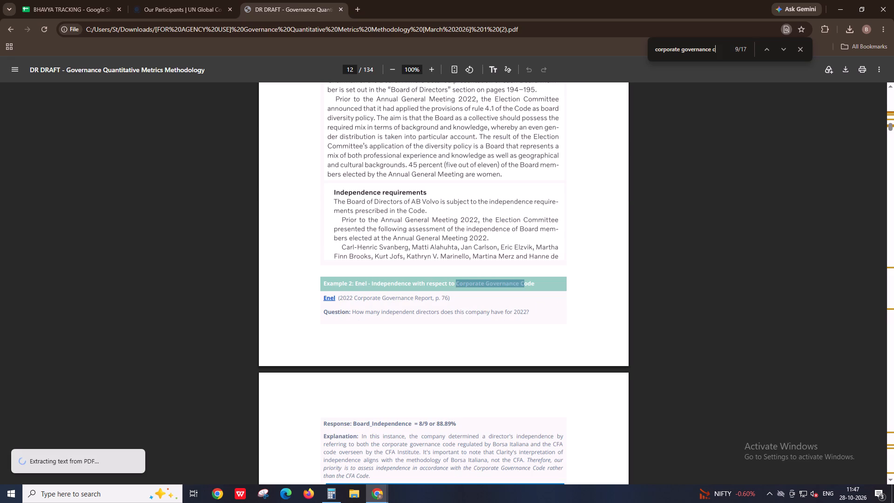
pyautogui.press('Return')
pyautogui.press('Return')
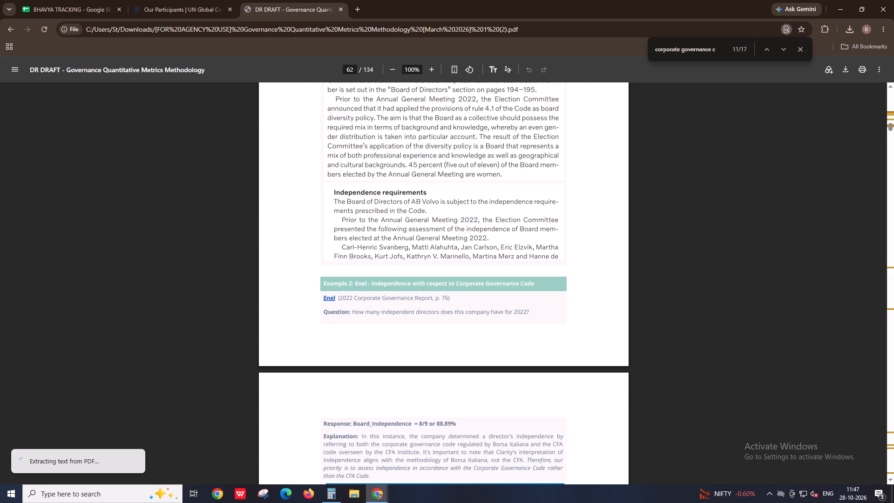
pyautogui.press('Return')
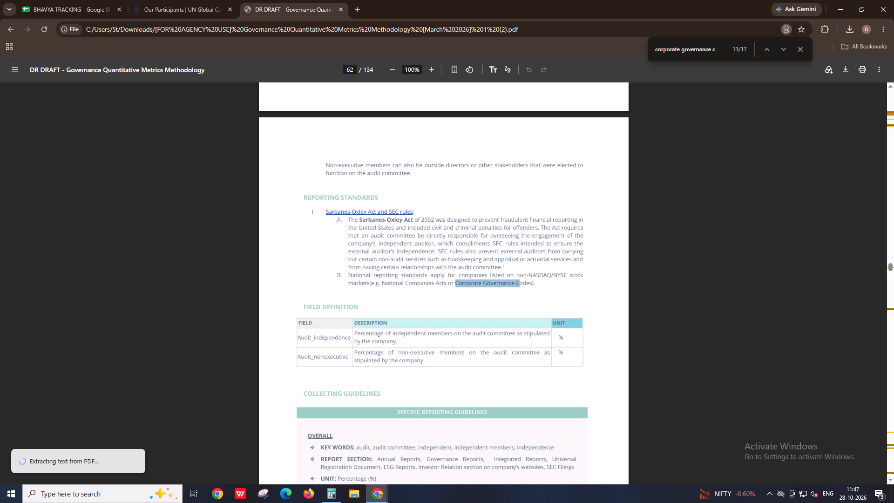
pyautogui.press('Return')
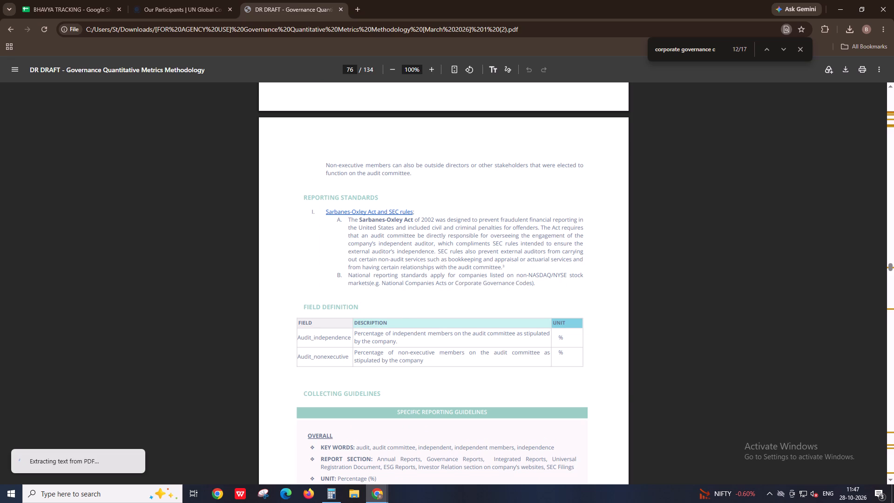
pyautogui.press('Return')
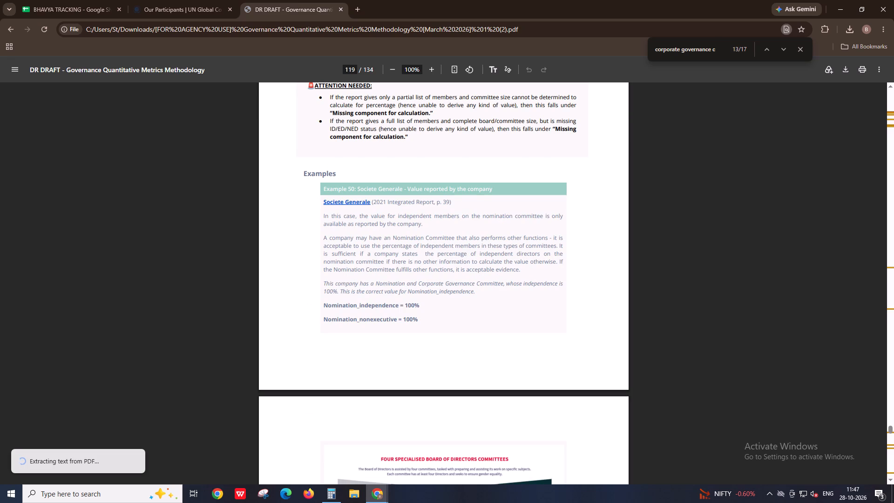
pyautogui.press('Return')
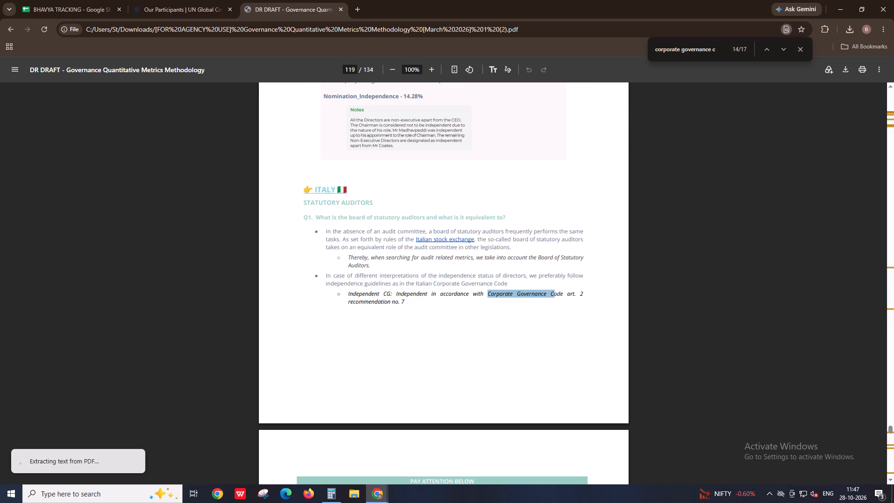
pyautogui.press('Return')
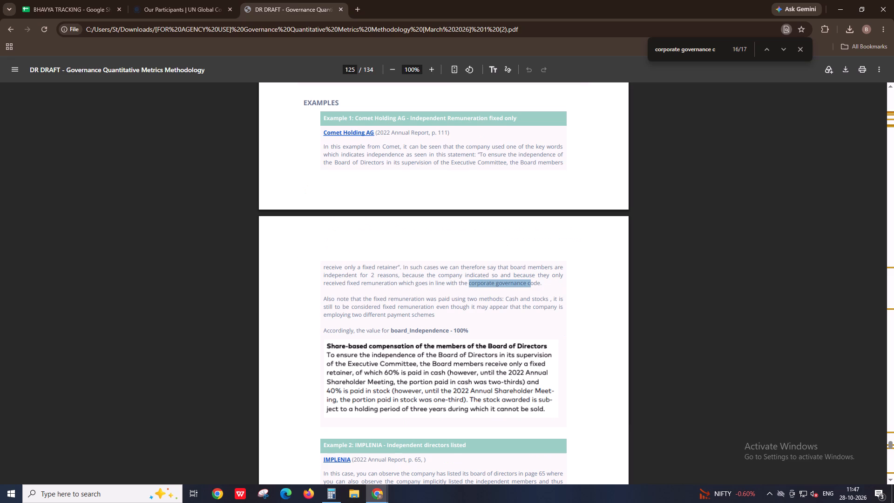
pyautogui.press('Return')
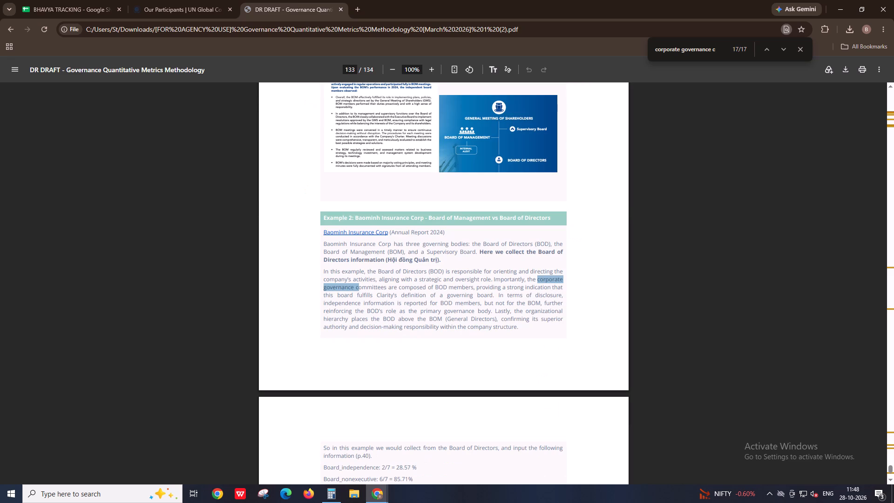
# Examine the Baominh Insurance Corp example on Board of Management versus Board of Directors and the Governance Equivalencies table.
pyautogui.keyDown('ctrl'); pyautogui.scroll(1, 365, 187); pyautogui.keyUp('ctrl')
pyautogui.scroll(-5, 365, 187)
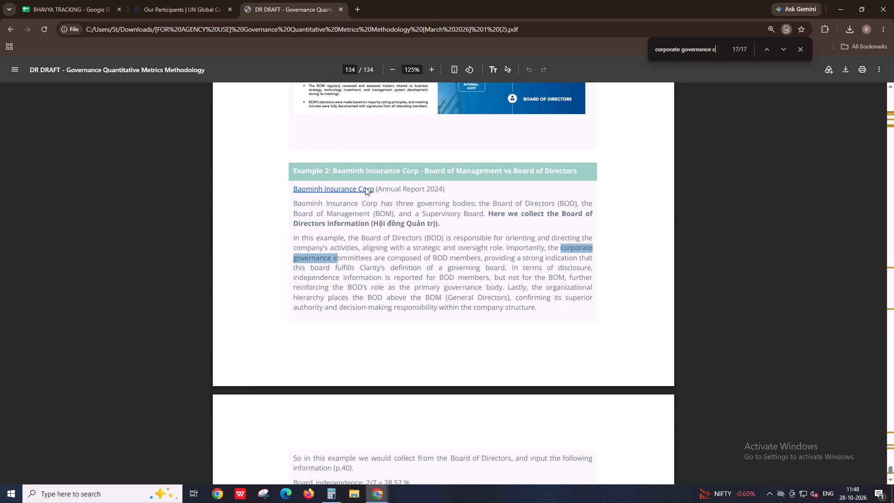
pyautogui.scroll(5, 365, 187)
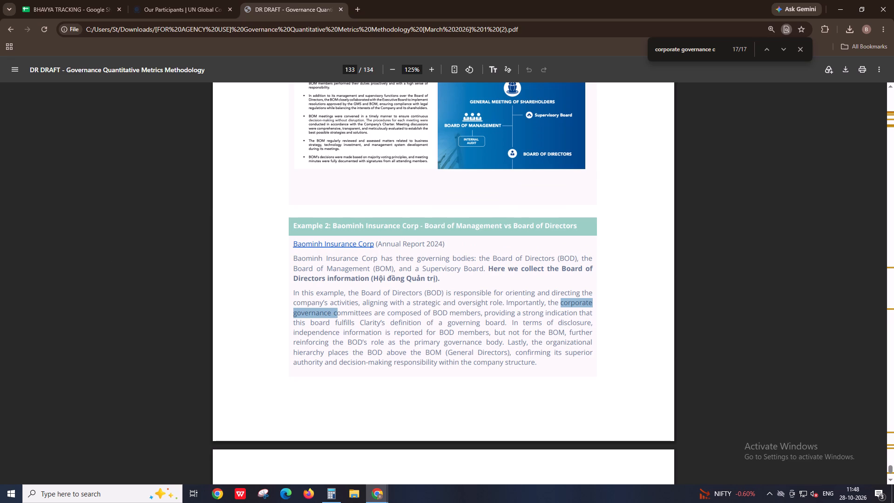
pyautogui.scroll(-5, 565, 283)
pyautogui.scroll(-1, 462, 367)
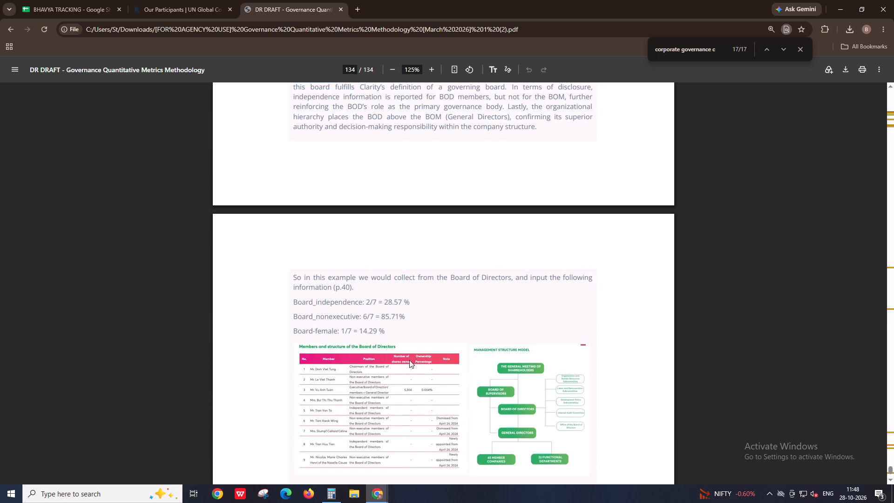
pyautogui.keyDown('ctrl'); pyautogui.scroll(1, 355, 353); pyautogui.keyUp('ctrl')
pyautogui.scroll(2, 355, 353)
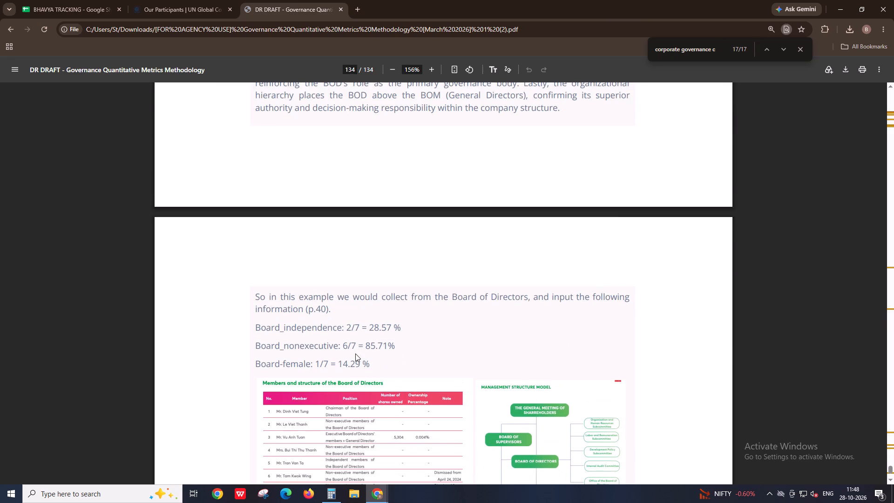
pyautogui.scroll(-2, 363, 361)
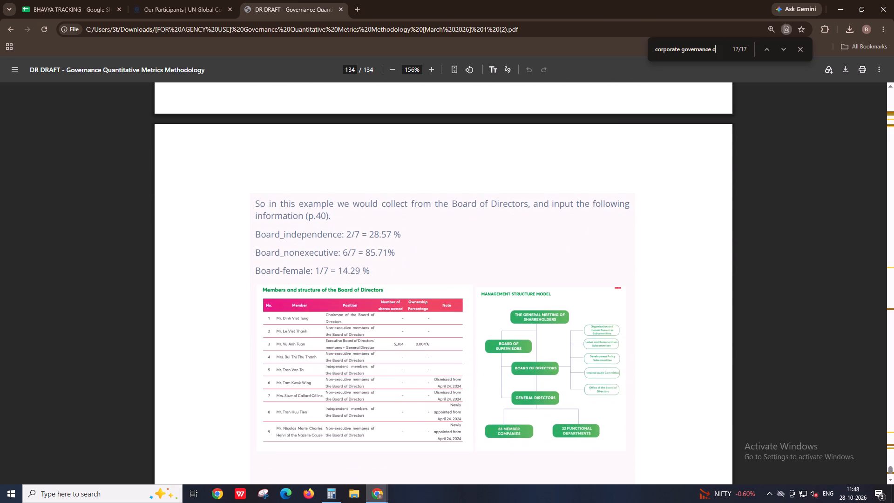
pyautogui.scroll(5, 363, 361)
pyautogui.scroll(-3, 363, 361)
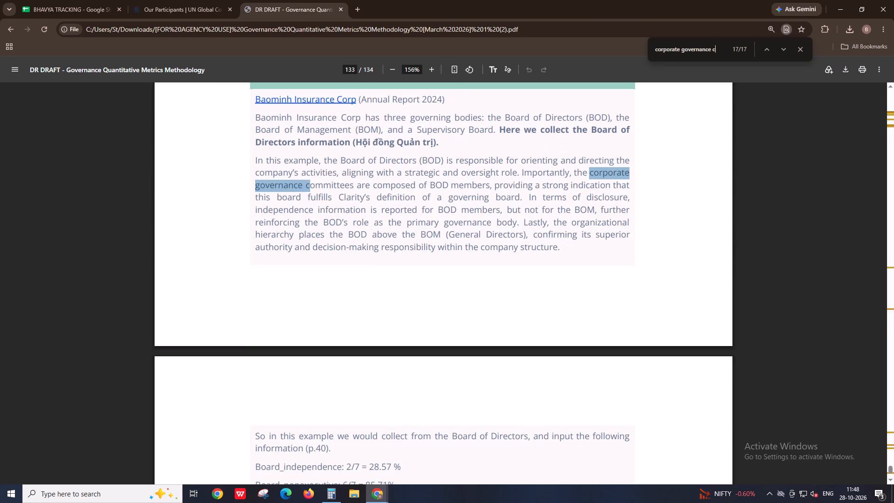
pyautogui.scroll(-8, 346, 349)
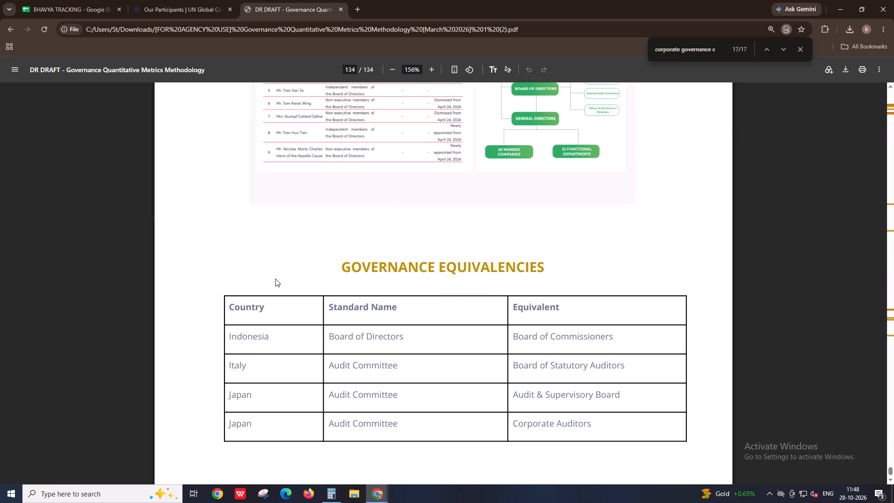
pyautogui.scroll(-13, 275, 279)
# Return to the Xerox Holdings Corp extraction task and mark Nomination_independence as Data not found.
pyautogui.click(143, 0)
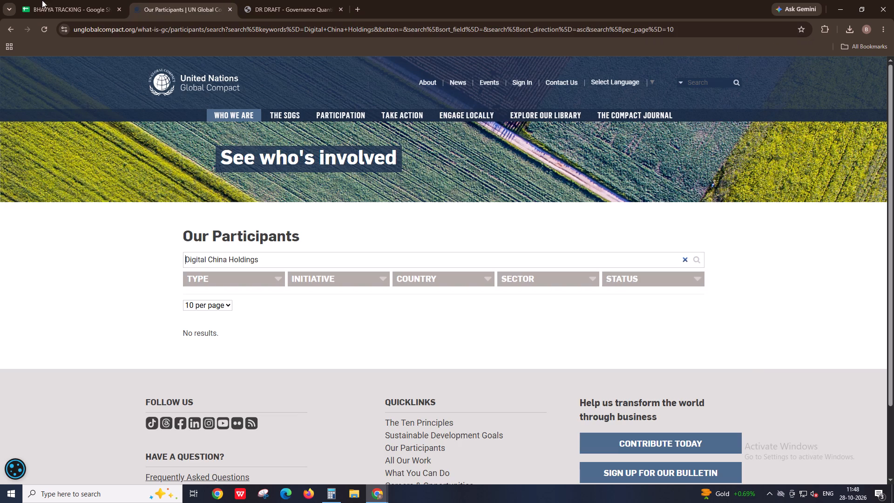
pyautogui.hotkey('alt', 'Tab')
pyautogui.hotkey('alt', 'Tab')
pyautogui.hotkey('alt', 'Tab')
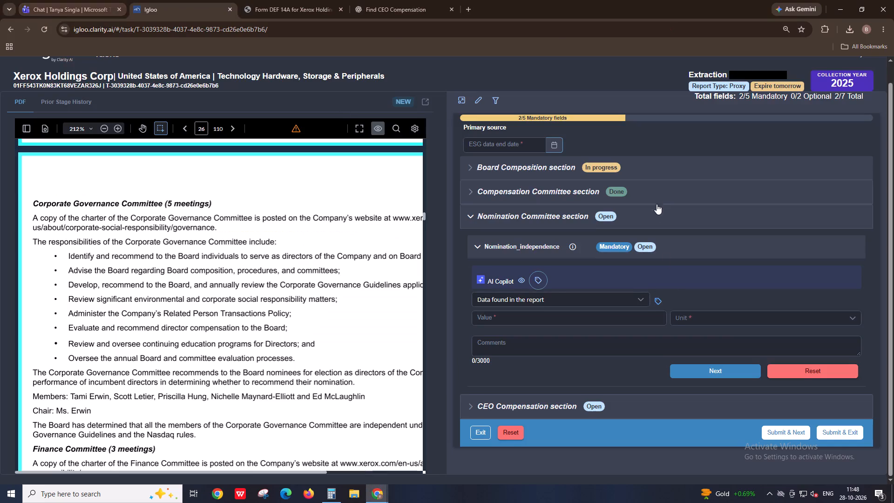
pyautogui.click(549, 295)
pyautogui.click(529, 334)
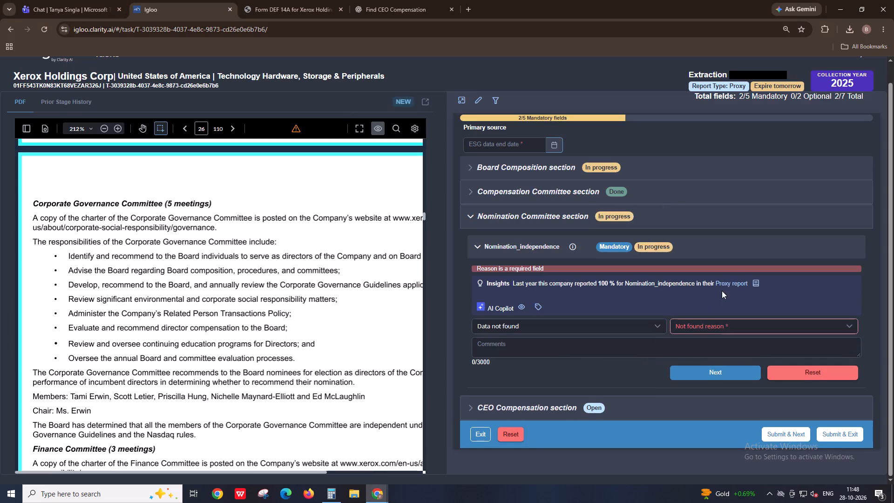
# Review last year's collected extract text and comments for Nomination_independence, then close the record.
pyautogui.click(752, 283)
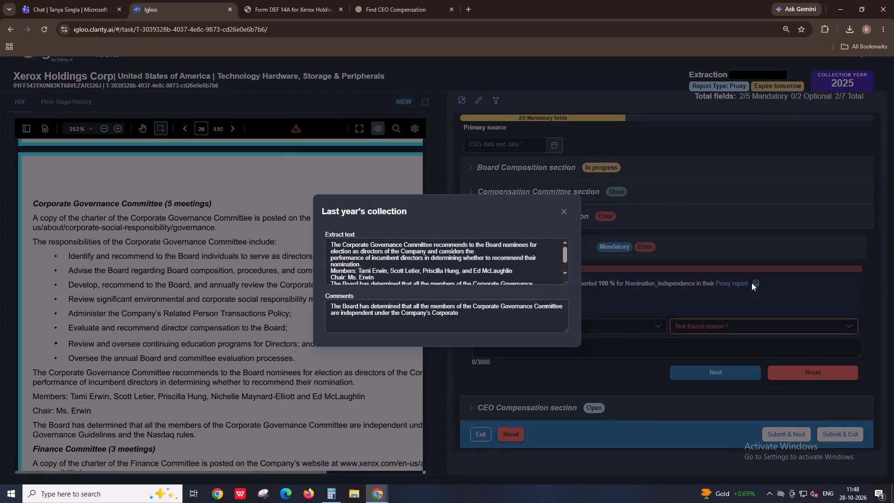
pyautogui.scroll(-6, 474, 271)
pyautogui.scroll(5, 474, 271)
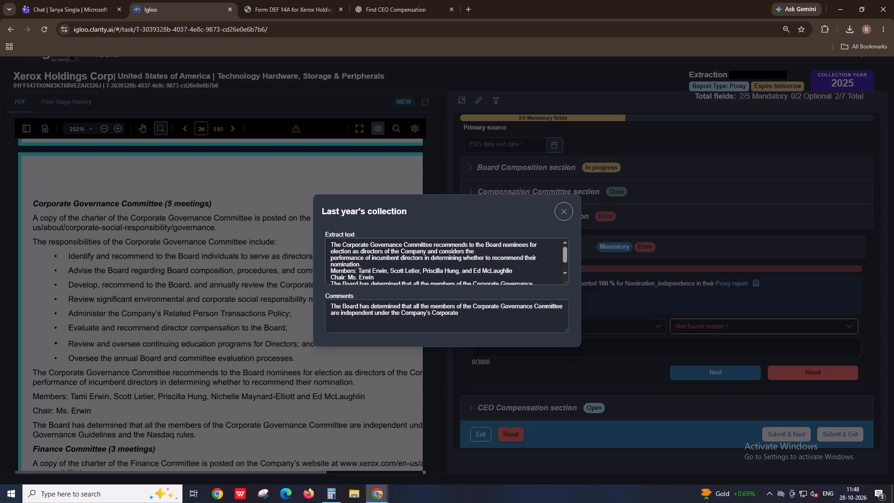
pyautogui.scroll(-3, 328, 249)
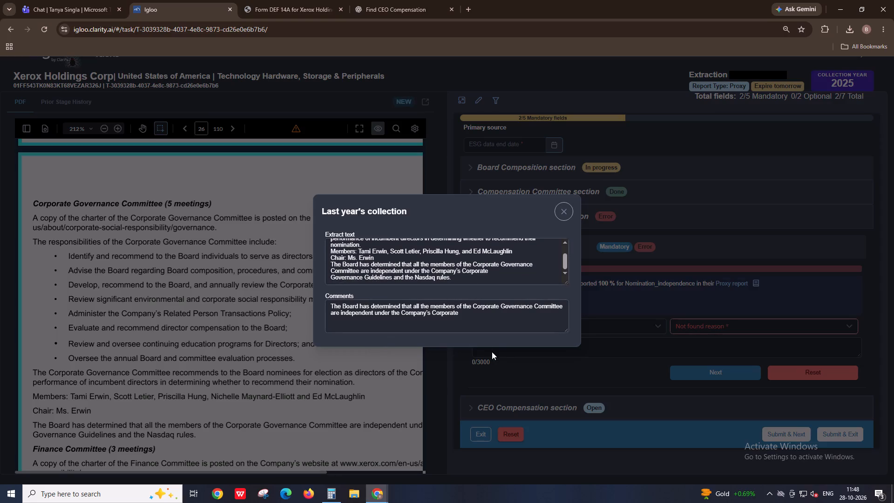
pyautogui.click(563, 211)
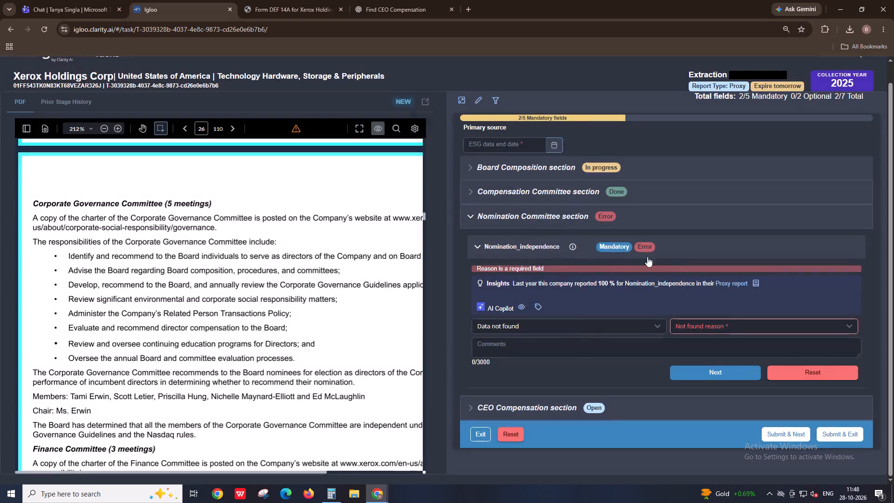
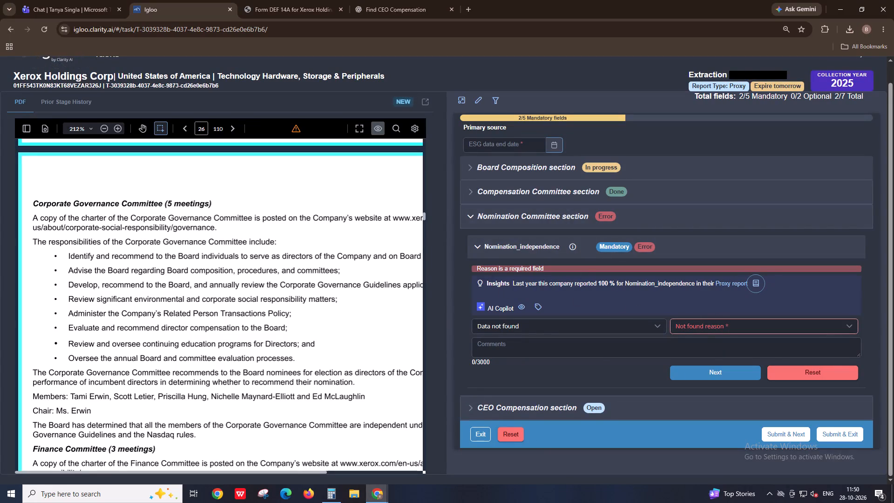
# Recheck the Nomination_independence insight and last year's collected extract text and comments, then close the record.
pyautogui.moveTo(513, 284); pyautogui.dragTo(652, 283)
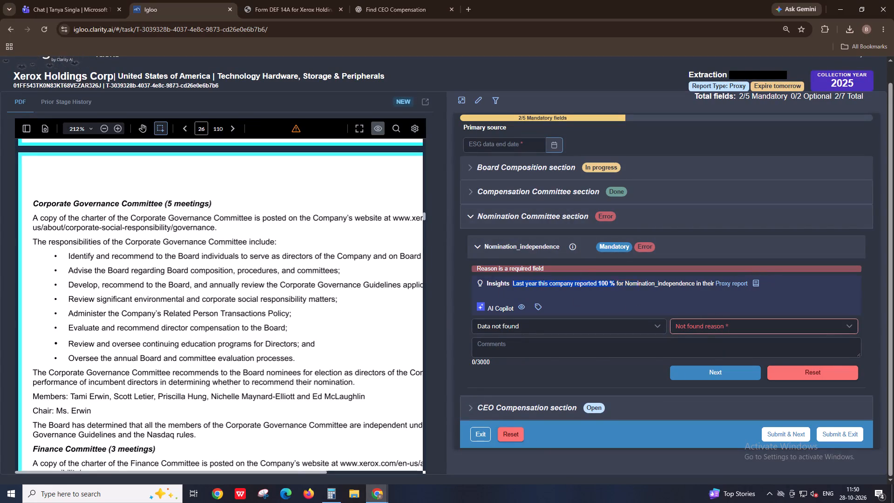
pyautogui.moveTo(652, 283); pyautogui.dragTo(728, 283)
pyautogui.click(683, 287)
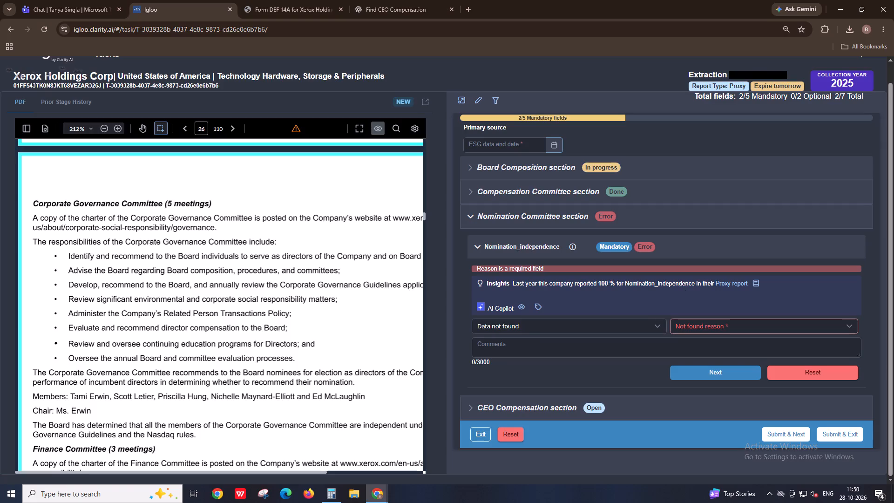
pyautogui.click(758, 288)
pyautogui.scroll(-3, 469, 315)
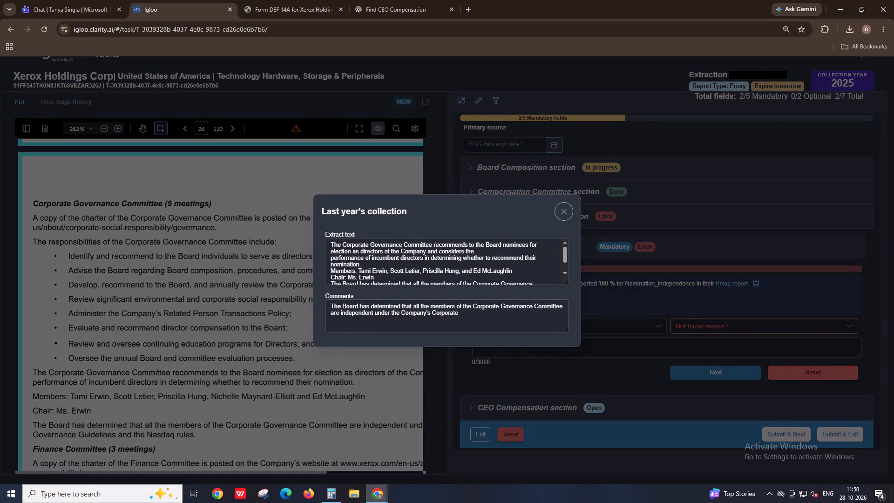
pyautogui.scroll(-2, 469, 315)
pyautogui.scroll(2, 469, 315)
pyautogui.scroll(-6, 458, 284)
pyautogui.scroll(1, 452, 284)
pyautogui.scroll(-3, 445, 253)
pyautogui.click(568, 211)
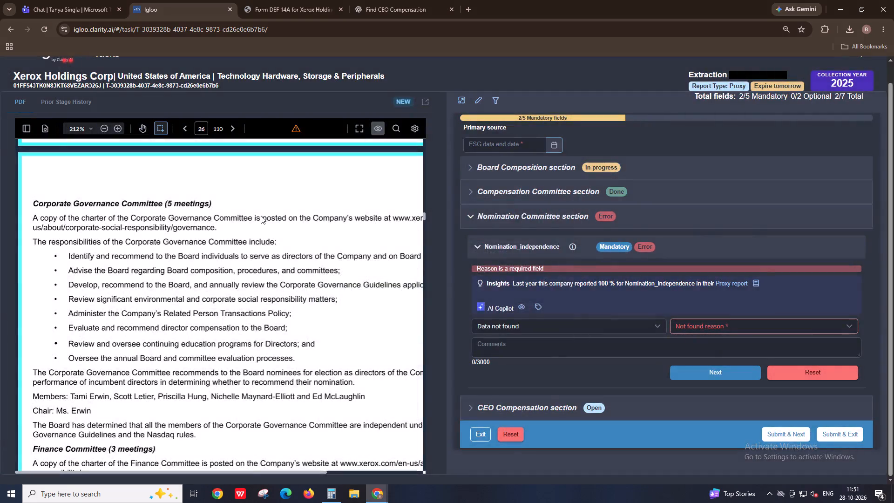
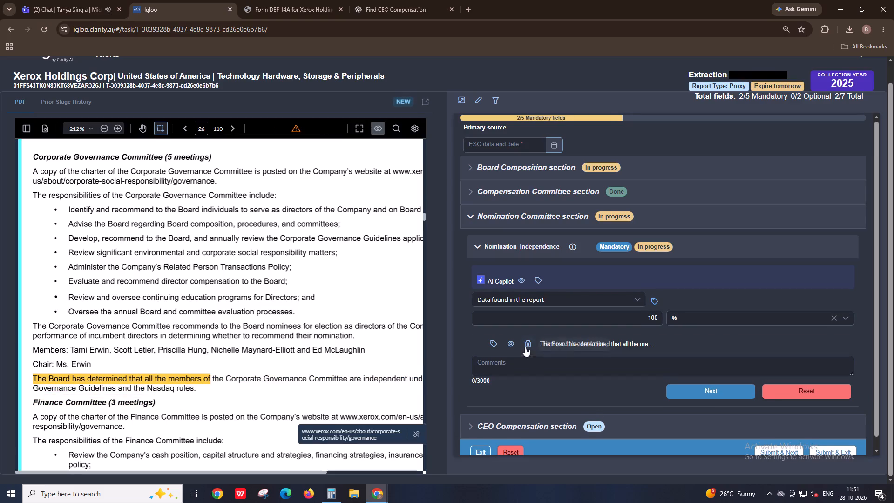
# Tag the full Corporate Governance Committee sentence stating that all members are independent as the extract text for Nomination_independence.
pyautogui.click(657, 308)
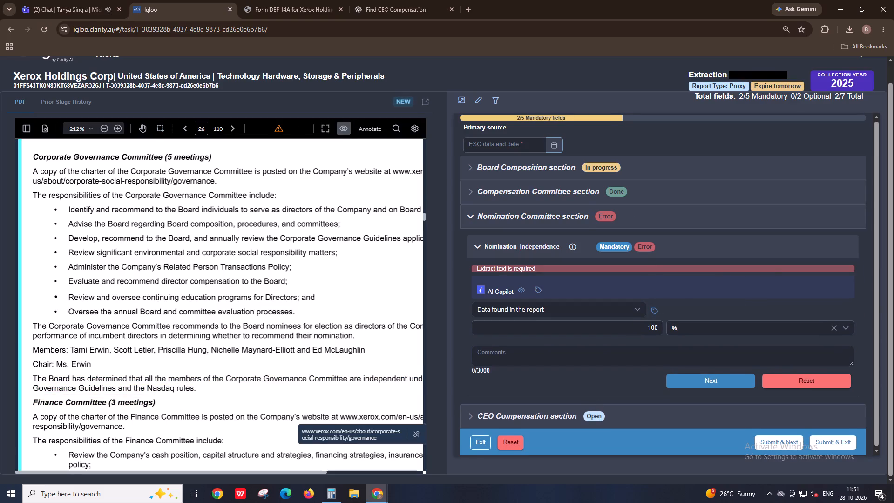
pyautogui.moveTo(33, 375); pyautogui.dragTo(200, 386)
pyautogui.click(670, 379)
# Begin the Nomination_independence comment with "All the members in the".
pyautogui.click(660, 366)
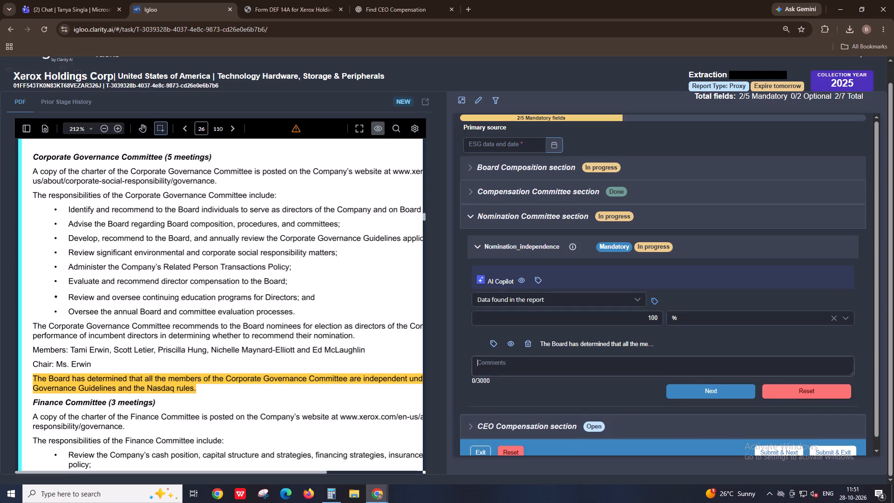
pyautogui.write('All the members are')
pyautogui.press('BackSpace')
pyautogui.press('BackSpace')
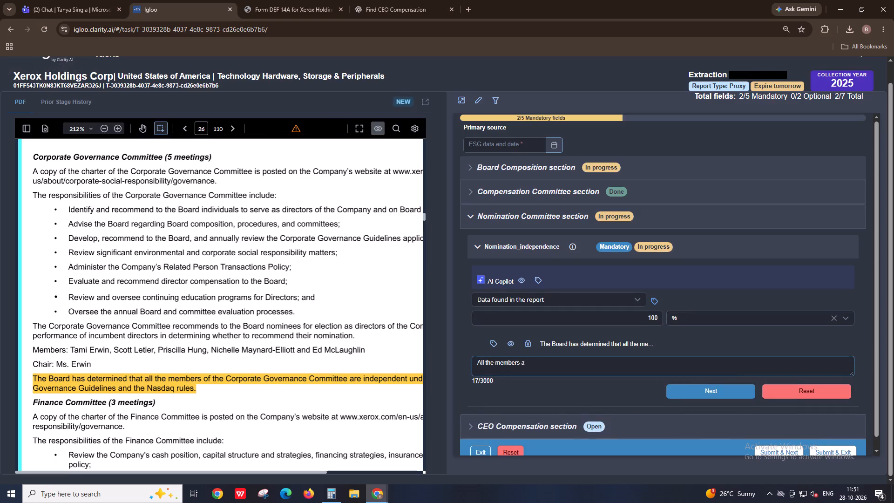
pyautogui.press('BackSpace')
pyautogui.write('in the')
pyautogui.press('space')
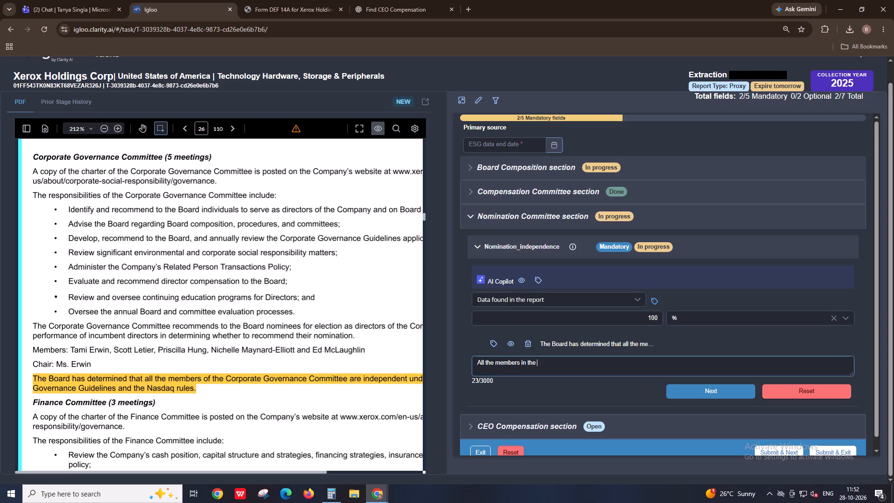
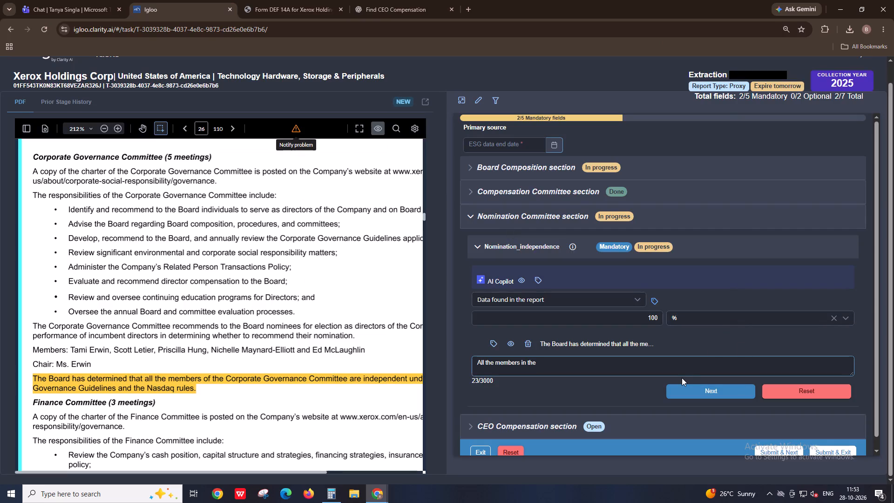
# Finish the Nomination_independence comment with "Committee are independent." and advance to the ceo_pay_ratio_median field.
pyautogui.write('Committee are')
pyautogui.press('space')
pyautogui.write('independent')
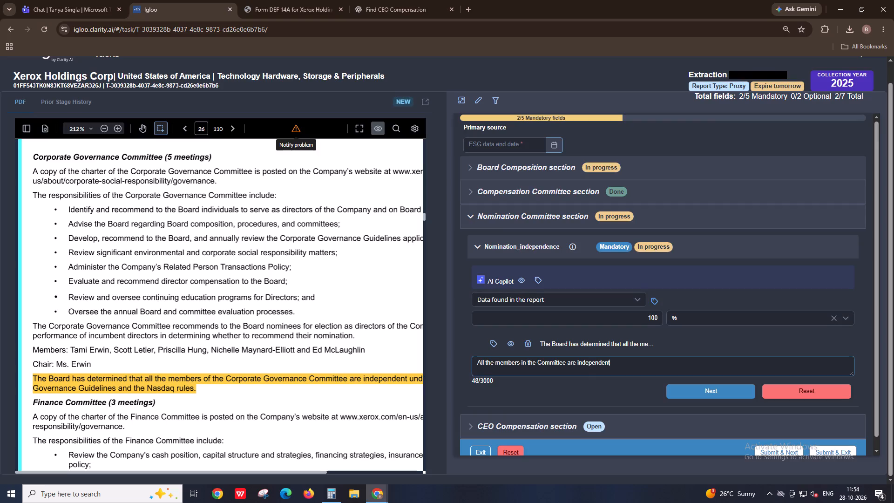
pyautogui.press('.')
pyautogui.click(716, 392)
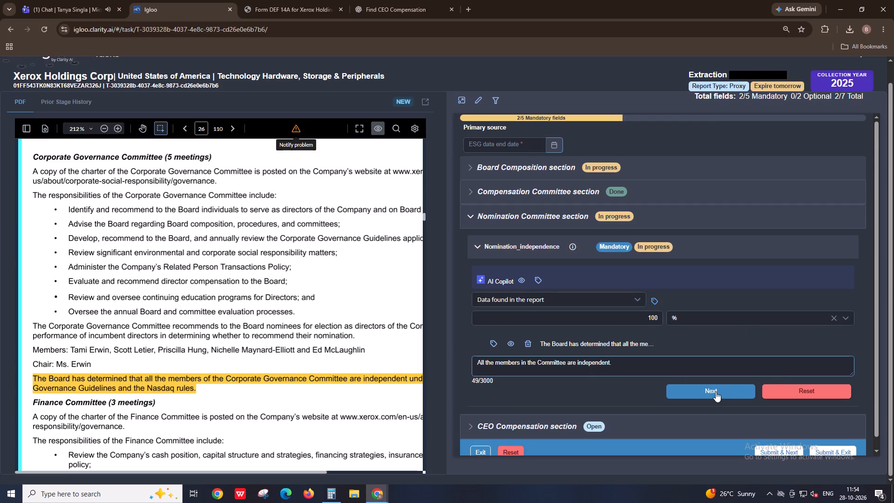
pyautogui.scroll(-2, 517, 276)
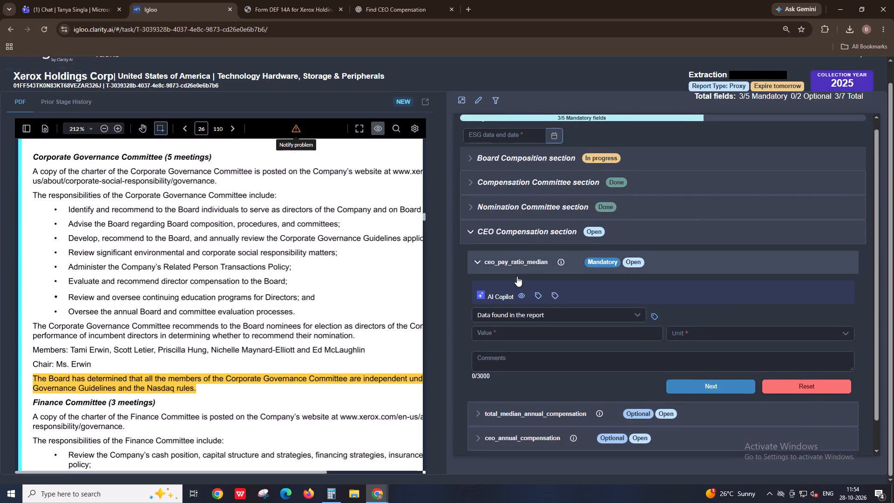
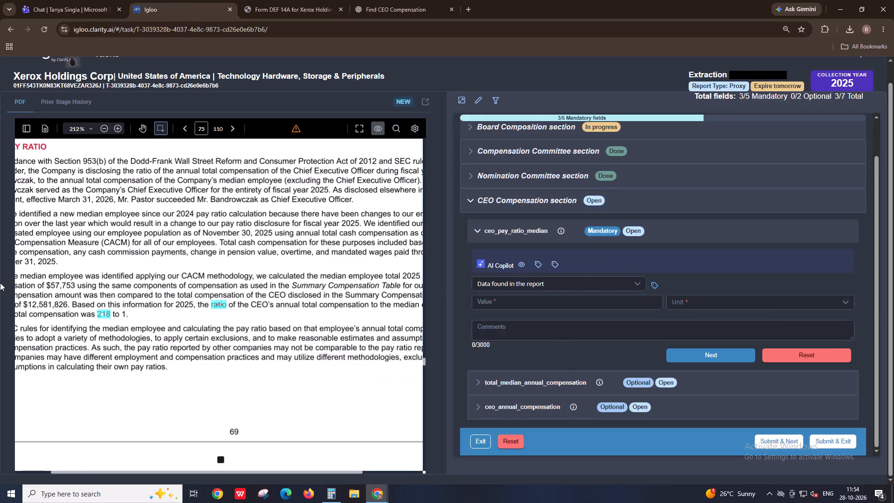
# Fill ceo_pay_ratio_median with the value 218 and the unit RATIO.
pyautogui.keyDown('shift'); pyautogui.scroll(-2, 102, 348); pyautogui.keyUp('shift')
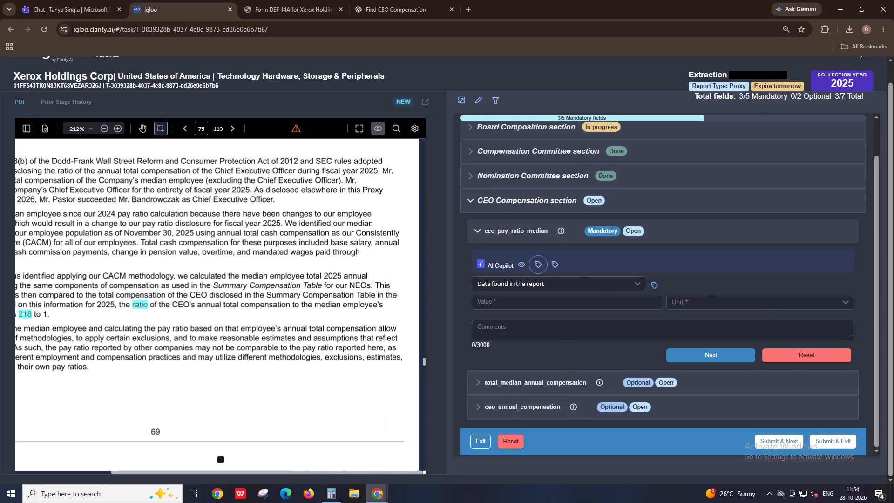
pyautogui.keyDown('shift'); pyautogui.scroll(4, 102, 348); pyautogui.keyUp('shift')
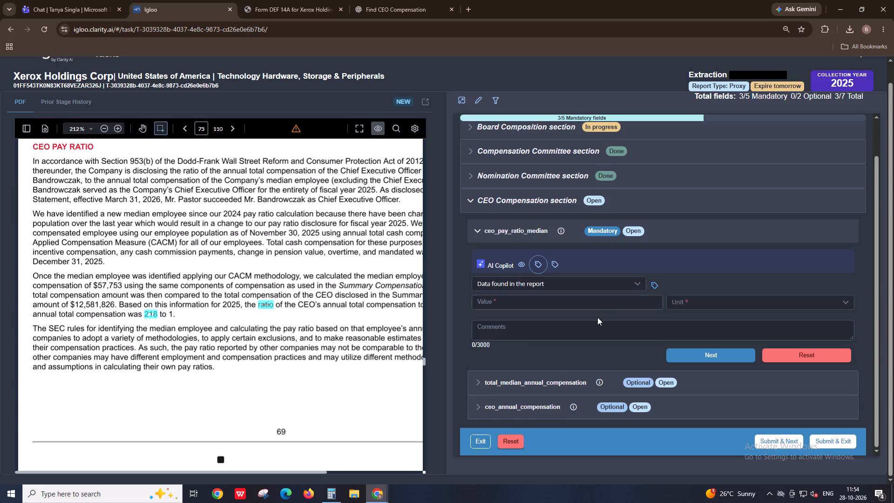
pyautogui.click(594, 308)
pyautogui.write('218')
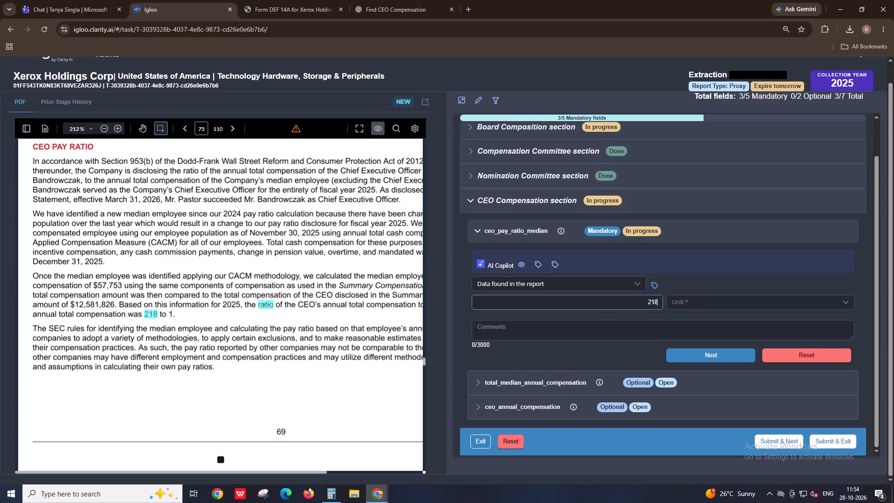
pyautogui.click(686, 300)
pyautogui.click(678, 345)
# Annotate the pay ratio sentence from "Based on this information for 2025" through "218 to 1" as the extract for ceo_pay_ratio_median.
pyautogui.moveTo(657, 275); pyautogui.dragTo(653, 280)
pyautogui.click(652, 283)
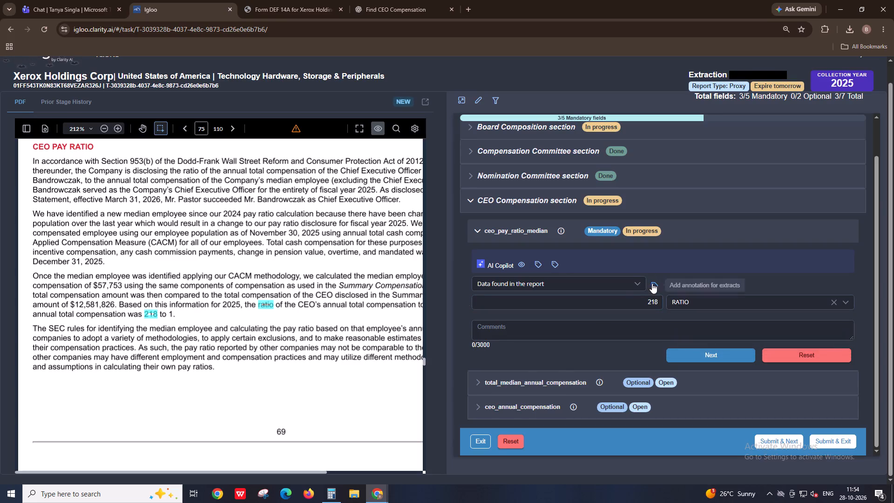
pyautogui.moveTo(120, 306); pyautogui.dragTo(174, 318)
pyautogui.keyDown('shift'); pyautogui.scroll(-3, 174, 318); pyautogui.keyUp('shift')
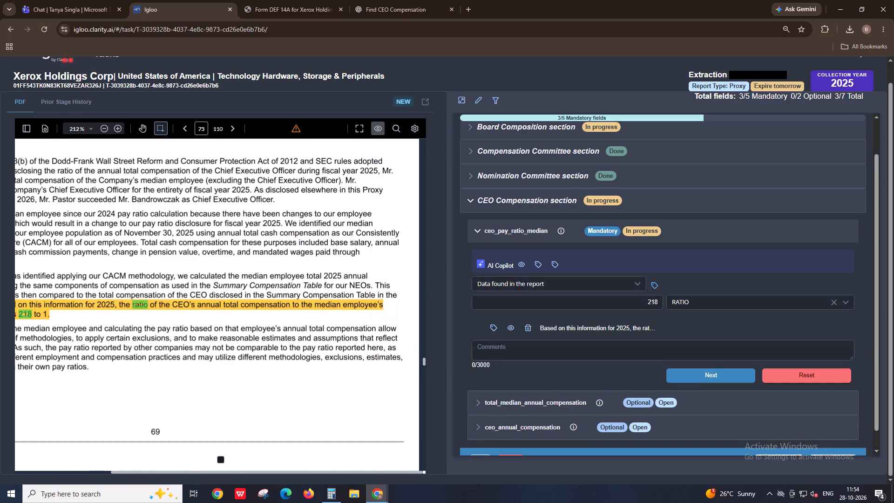
pyautogui.keyDown('shift'); pyautogui.scroll(2, 174, 318); pyautogui.keyUp('shift')
pyautogui.keyDown('shift'); pyautogui.scroll(-2, 174, 318); pyautogui.keyUp('shift')
pyautogui.keyDown('shift'); pyautogui.scroll(2, 174, 318); pyautogui.keyUp('shift')
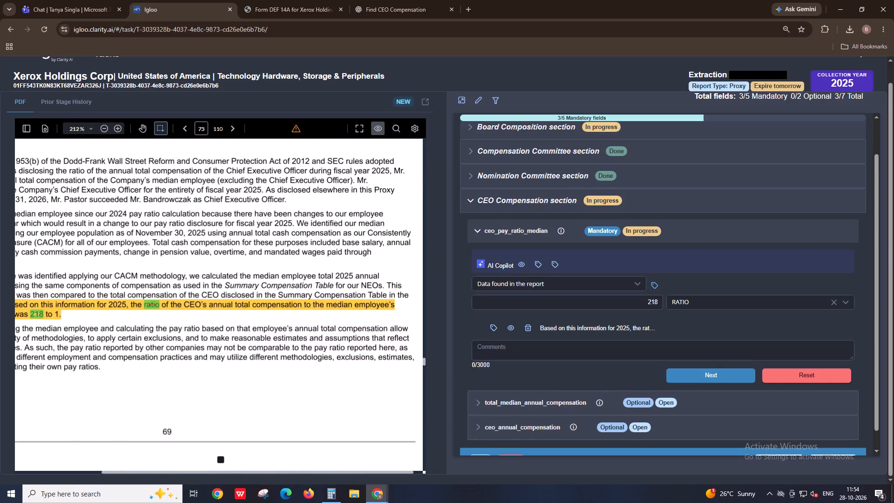
pyautogui.keyDown('shift'); pyautogui.scroll(1, 174, 318); pyautogui.keyUp('shift')
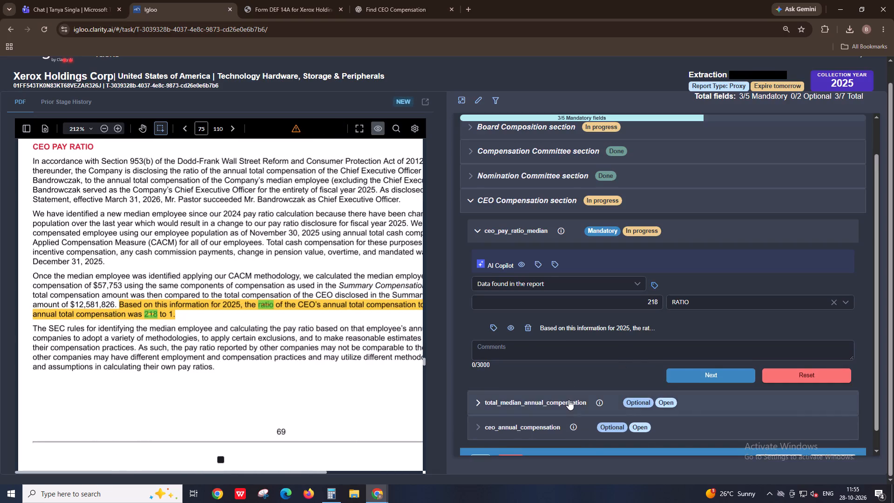
# Mark total_median_annual_compensation as Data found in the report and enter 57753 in USD, copied from the pay ratio text.
pyautogui.click(569, 400)
pyautogui.scroll(-3, 569, 400)
pyautogui.click(557, 352)
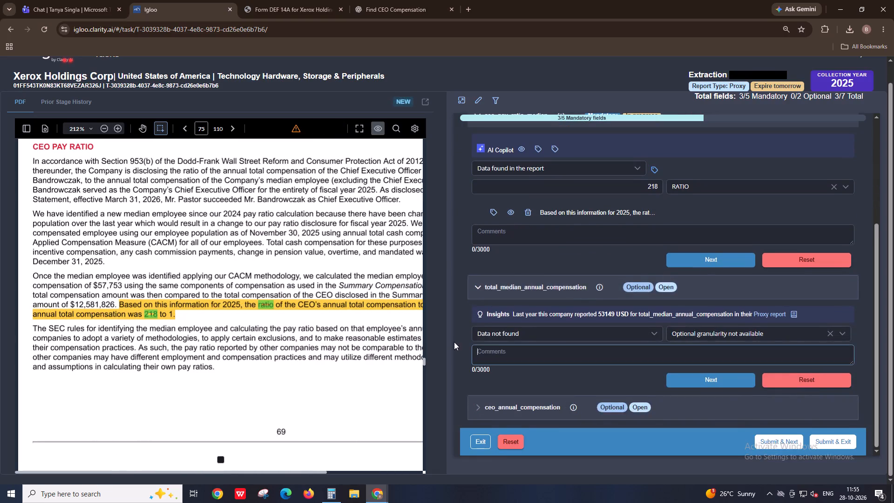
pyautogui.click(491, 331)
pyautogui.click(496, 351)
pyautogui.click(587, 333)
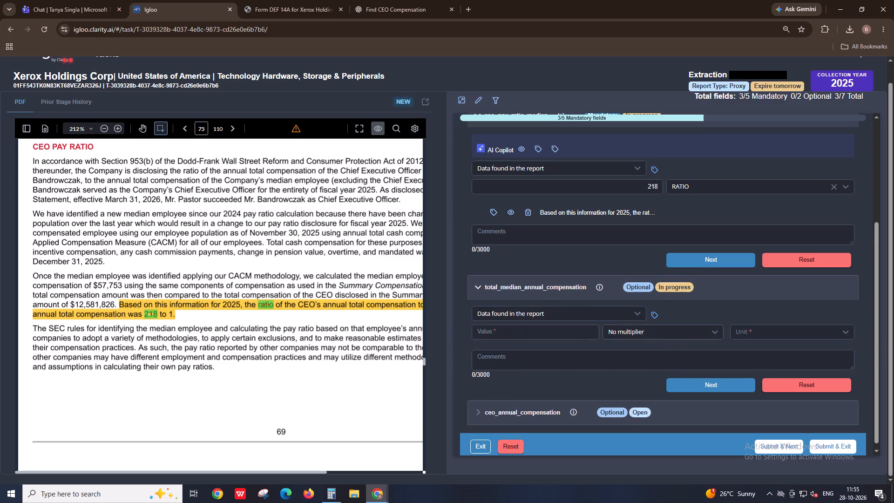
pyautogui.moveTo(98, 285); pyautogui.dragTo(122, 286)
pyautogui.hotkey('ctrl', 'c')
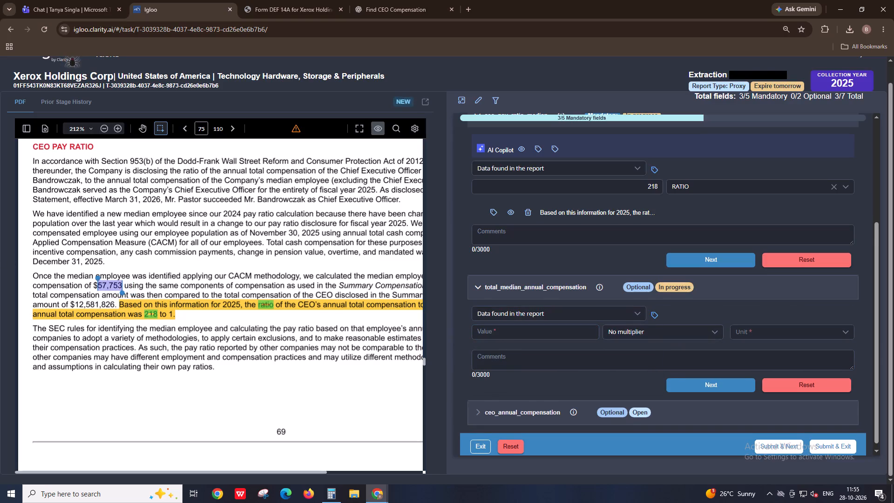
pyautogui.click(499, 334)
pyautogui.hotkey('ctrl', 'v')
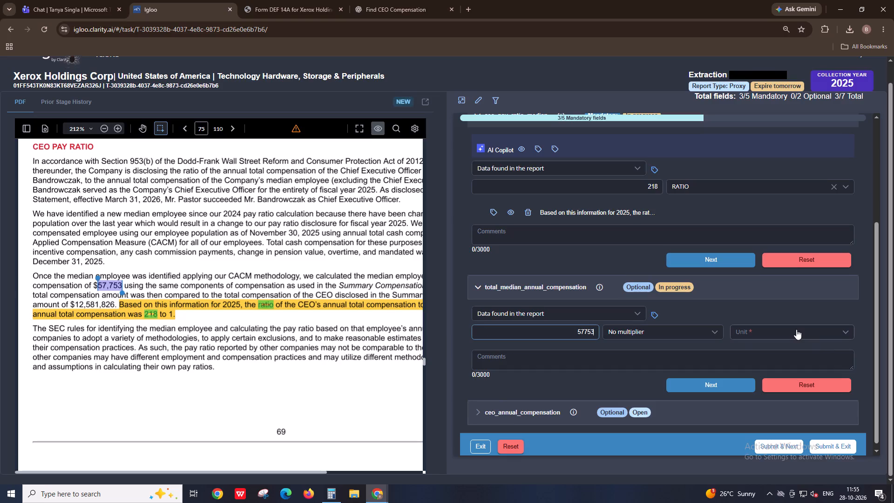
pyautogui.click(796, 329)
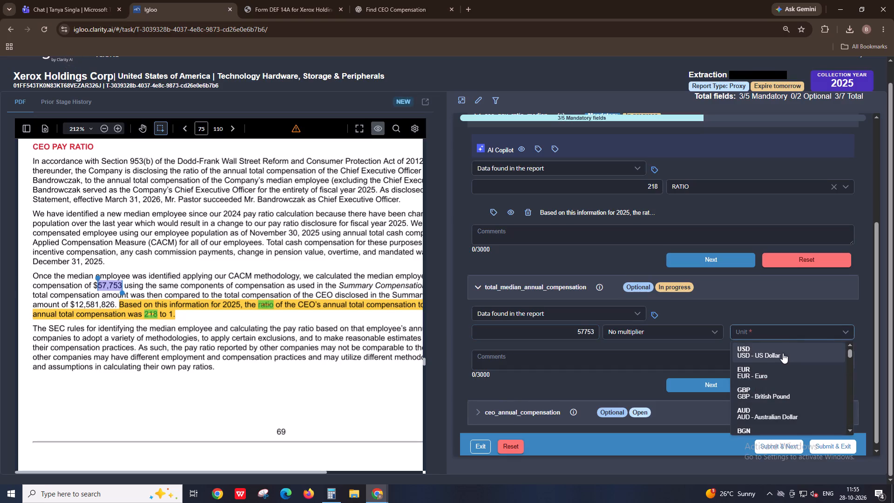
pyautogui.click(783, 353)
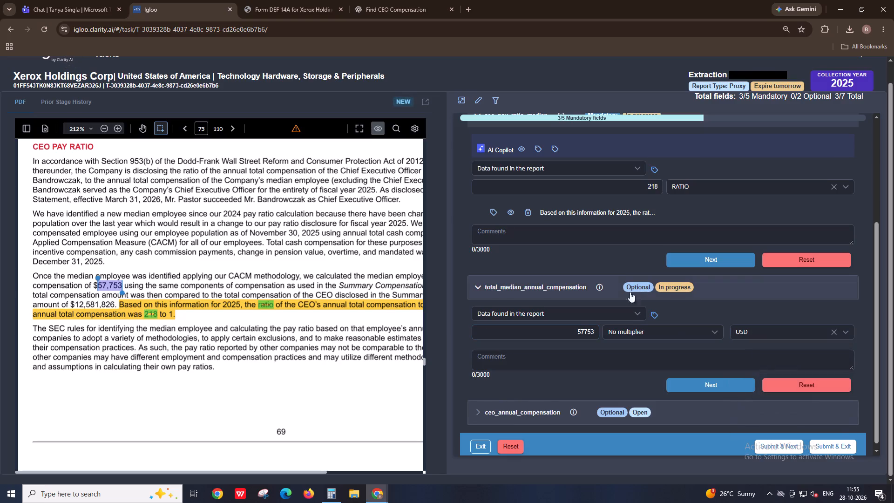
# Annotate the passage from "Once the median employee was identified" through "$57,753" as the extract for total_median_annual_compensation.
pyautogui.click(661, 312)
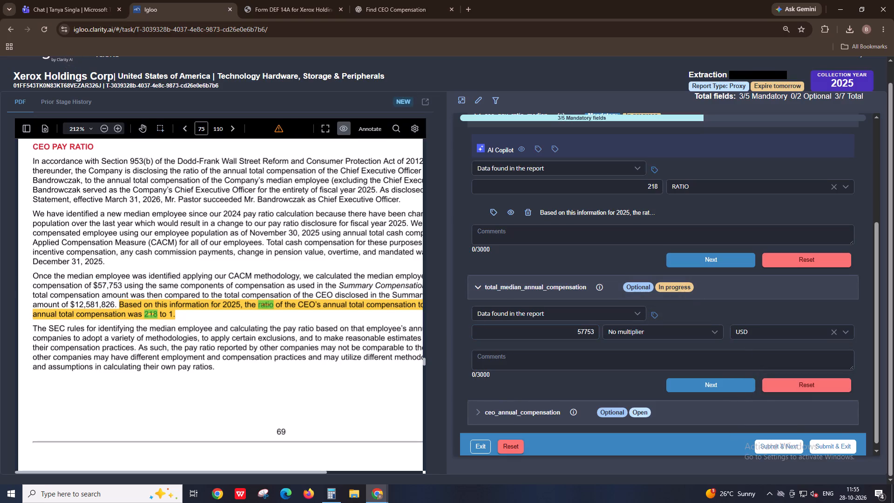
pyautogui.moveTo(33, 276); pyautogui.dragTo(97, 285)
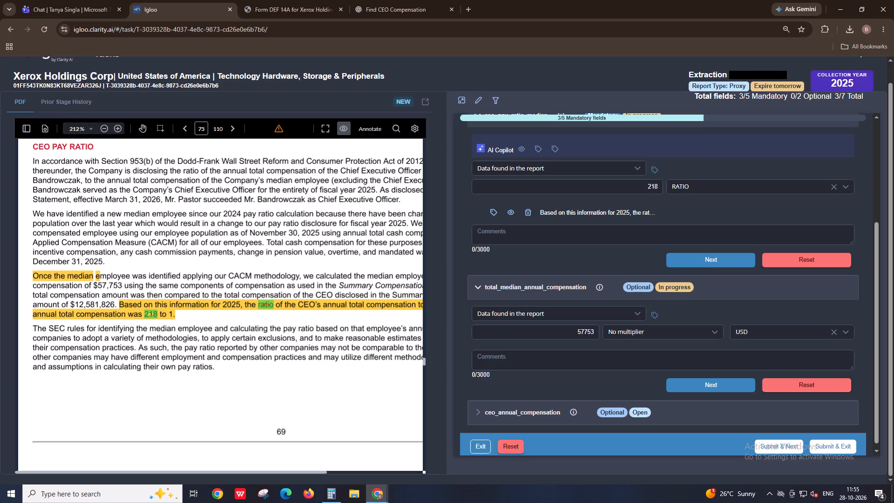
pyautogui.moveTo(97, 285); pyautogui.dragTo(121, 286)
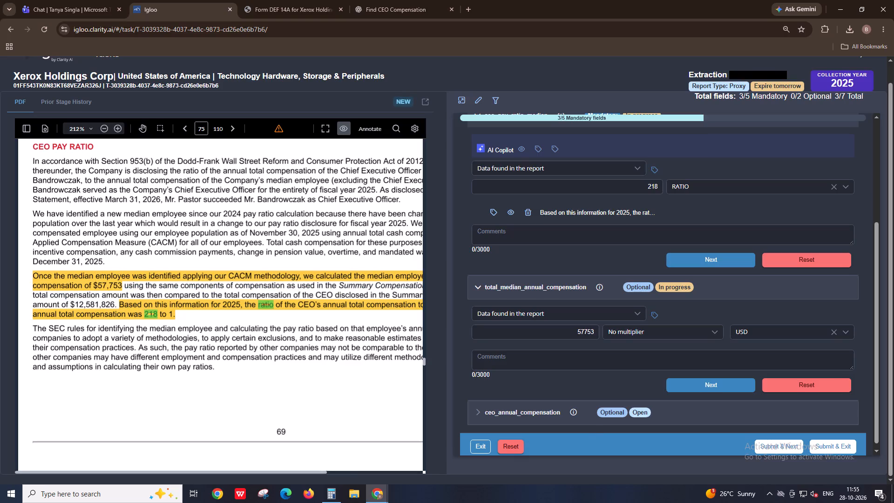
pyautogui.keyDown('shift'); pyautogui.scroll(-3, 121, 286); pyautogui.keyUp('shift')
pyautogui.keyDown('shift'); pyautogui.scroll(2, 121, 286); pyautogui.keyUp('shift')
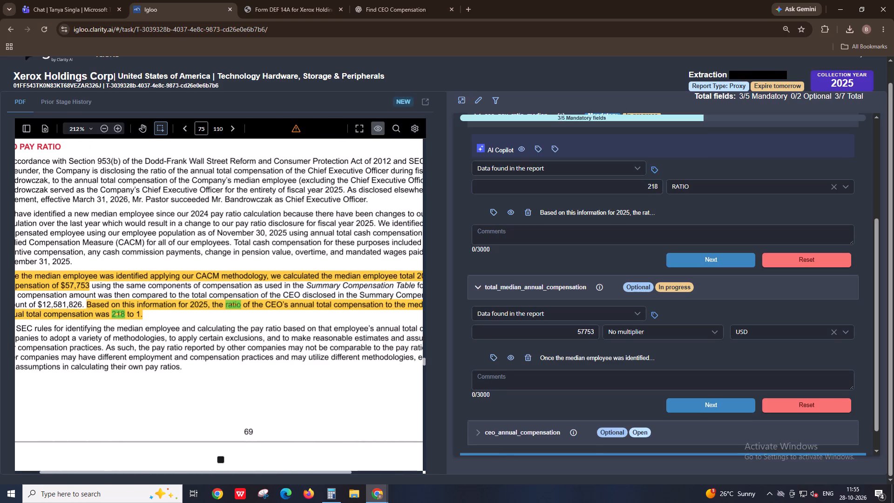
pyautogui.keyDown('shift'); pyautogui.scroll(1, 121, 286); pyautogui.keyUp('shift')
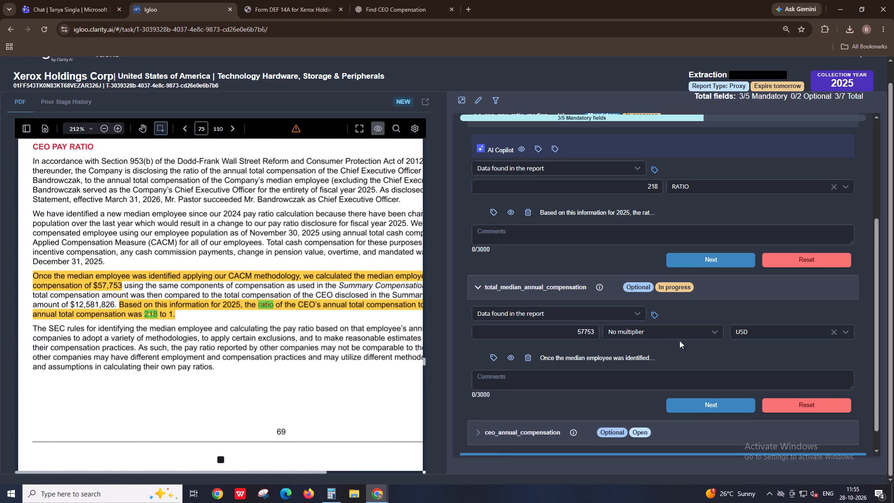
# Copy the phrase "Summary Compensation Table" from the pay ratio text and search for it in the separate Form DEF 14A PDF.
pyautogui.scroll(-2, 386, 260)
pyautogui.scroll(1, 297, 286)
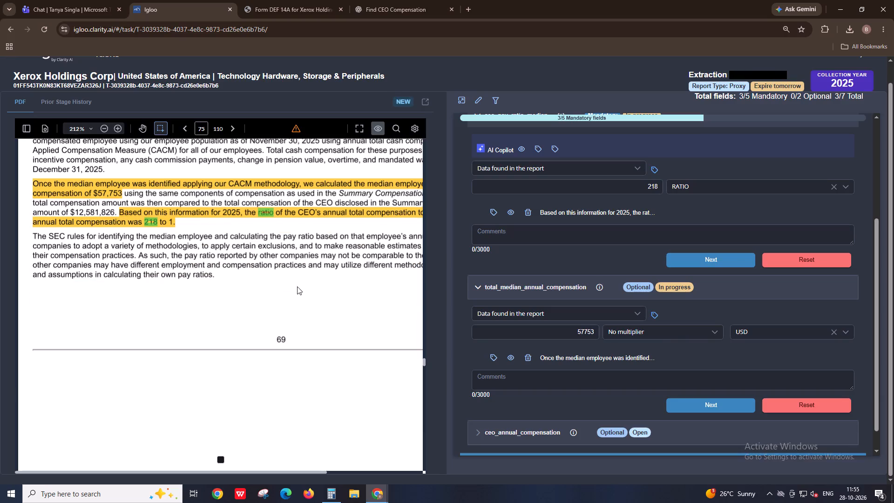
pyautogui.keyDown('shift'); pyautogui.scroll(-3, 297, 286); pyautogui.keyUp('shift')
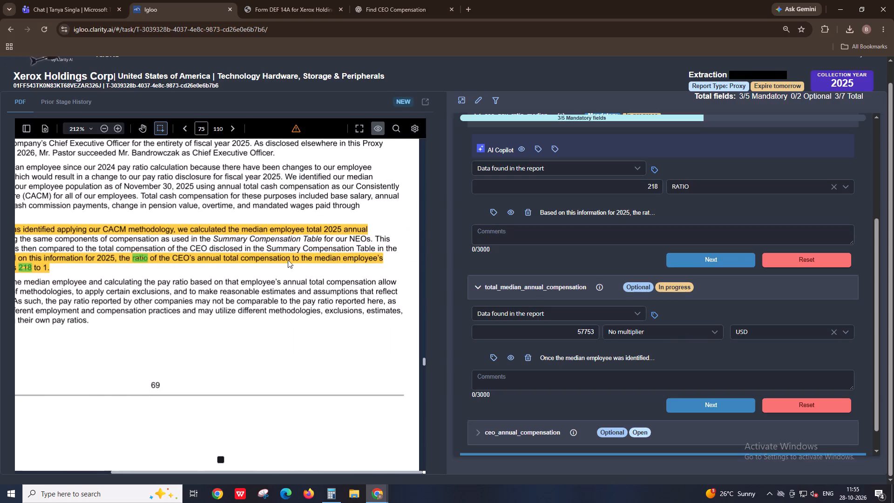
pyautogui.moveTo(268, 251); pyautogui.dragTo(338, 250)
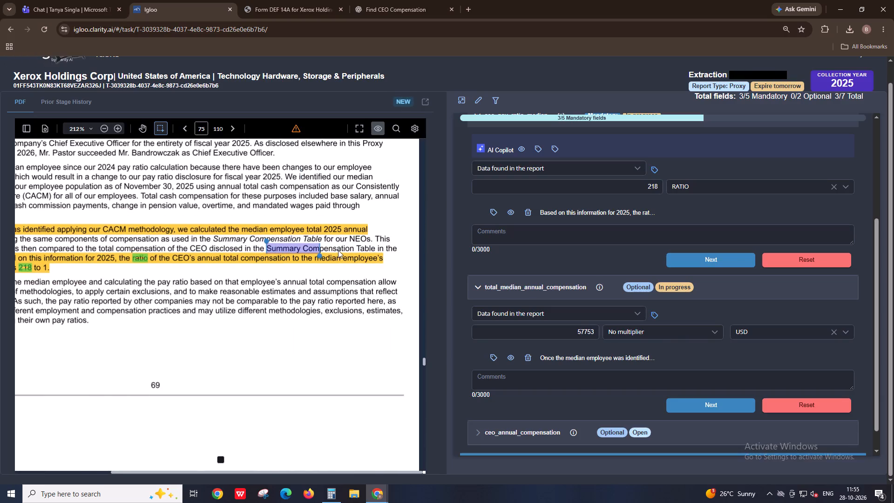
pyautogui.moveTo(338, 250); pyautogui.dragTo(376, 257)
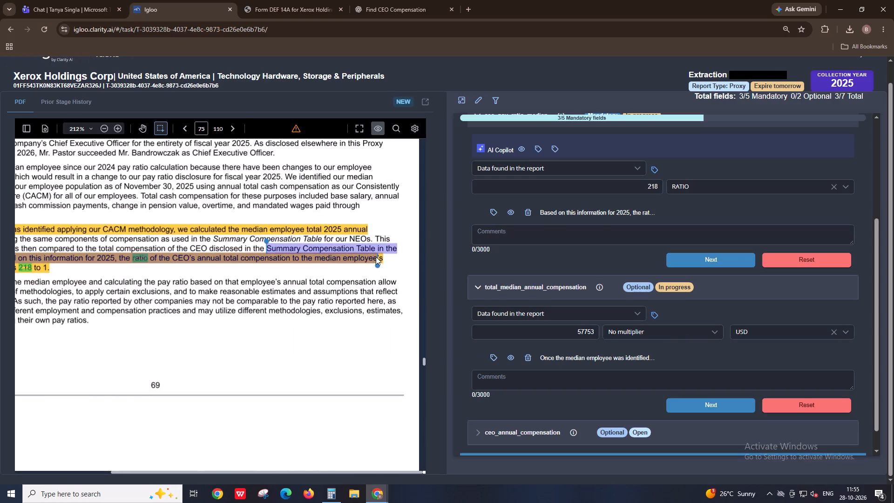
pyautogui.moveTo(376, 257); pyautogui.dragTo(375, 252)
pyautogui.hotkey('ctrl', 'c')
pyautogui.click(294, 16)
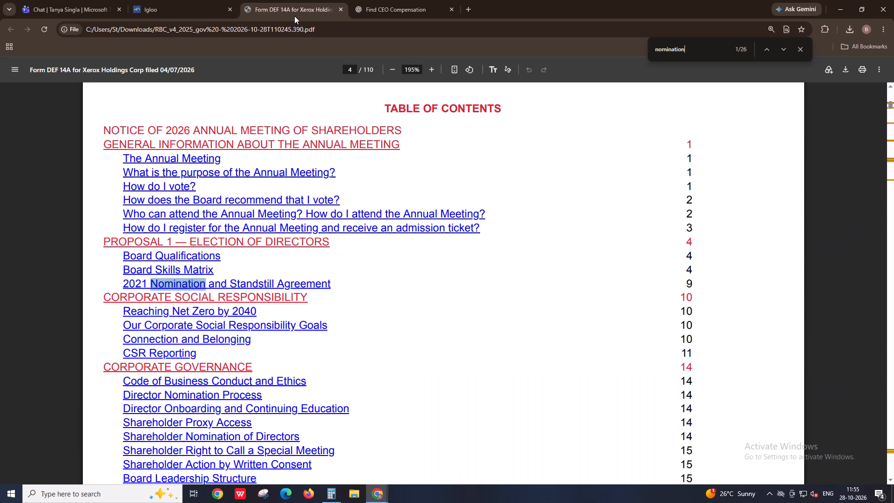
pyautogui.hotkey('ctrl', 'f')
pyautogui.hotkey('ctrl', 'v')
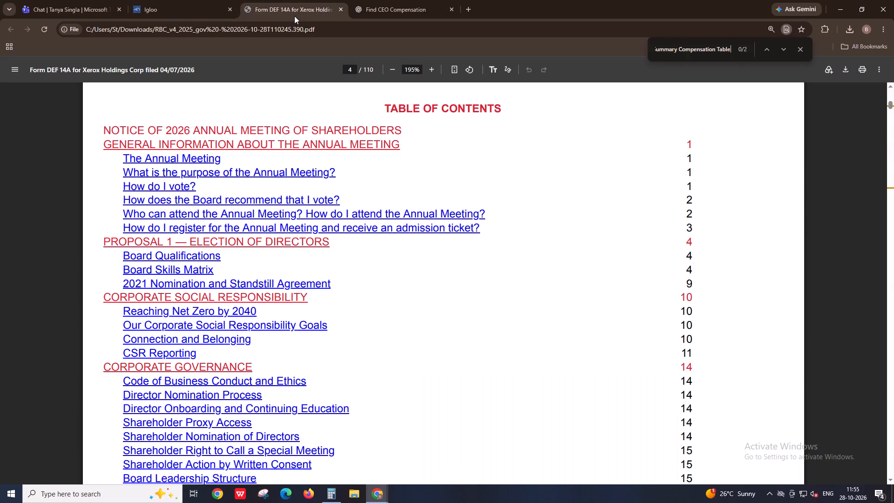
pyautogui.press('Return')
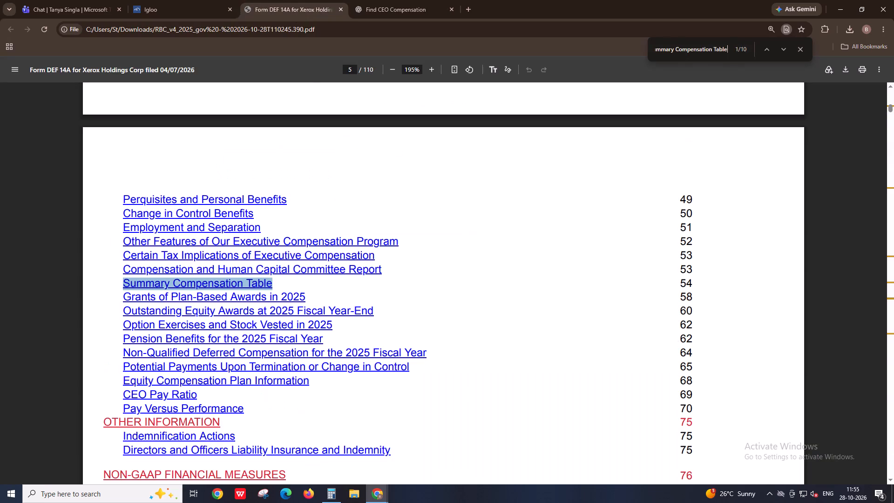
# Go through the first mentions of "Summary Compensation Table" in the Form DEF 14A PDF to locate the actual table.
pyautogui.press('Return')
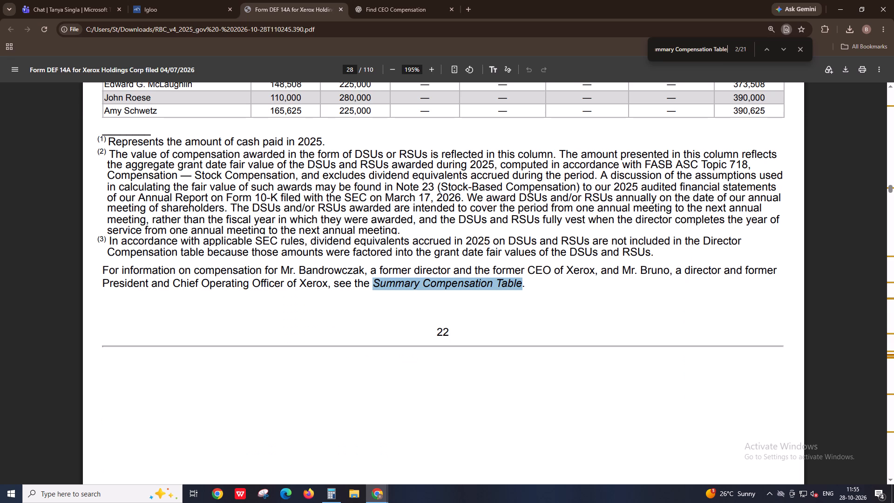
pyautogui.press('Return')
pyautogui.hotkey('shift', 'Return')
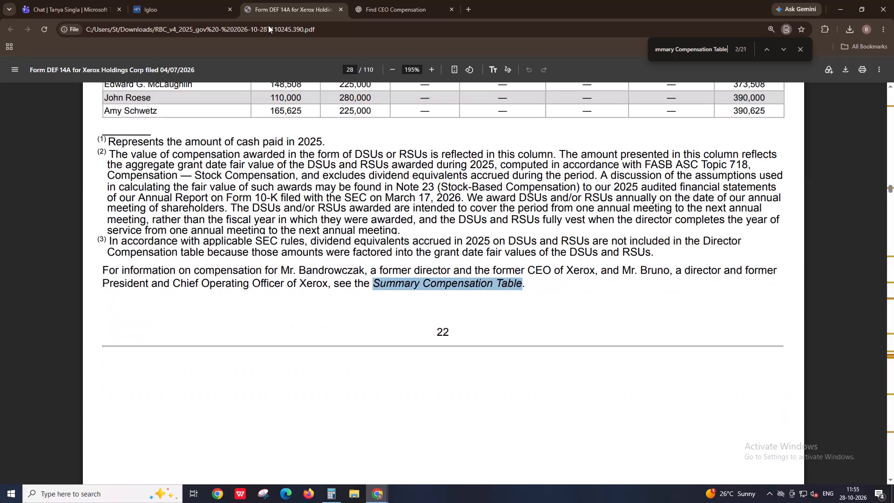
pyautogui.scroll(4, 154, 275)
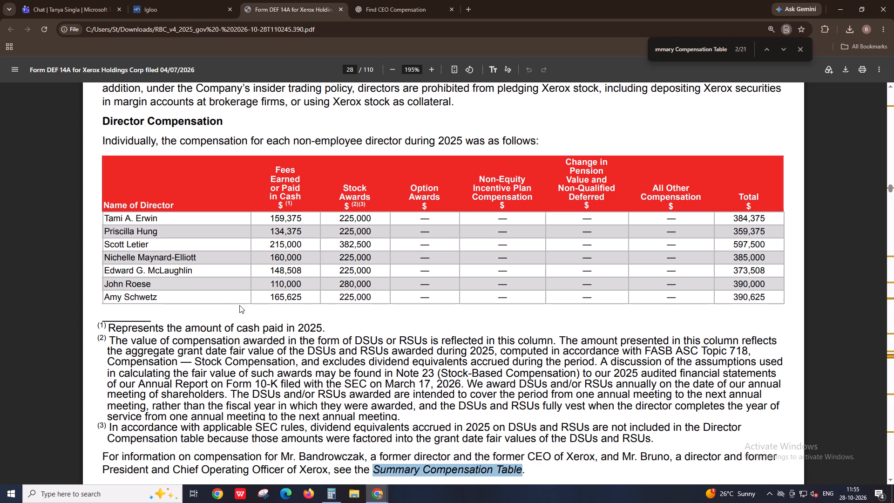
pyautogui.scroll(5, 239, 305)
pyautogui.scroll(-18, 239, 305)
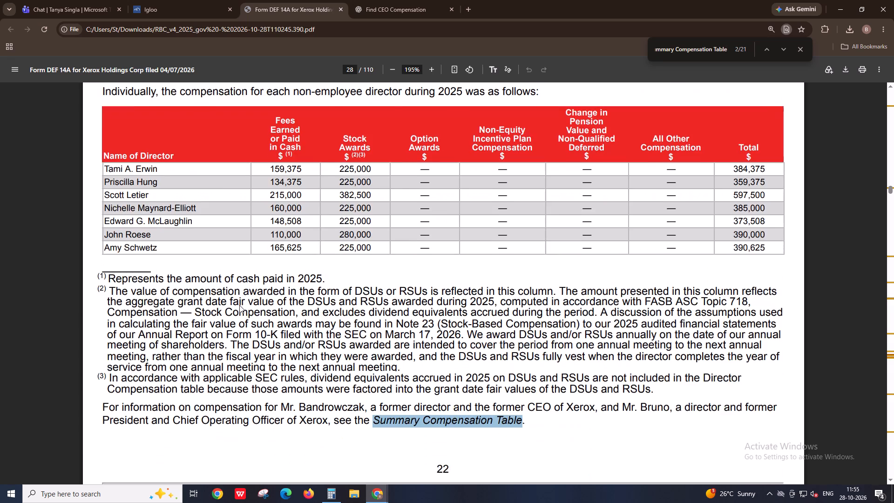
pyautogui.scroll(-5, 239, 305)
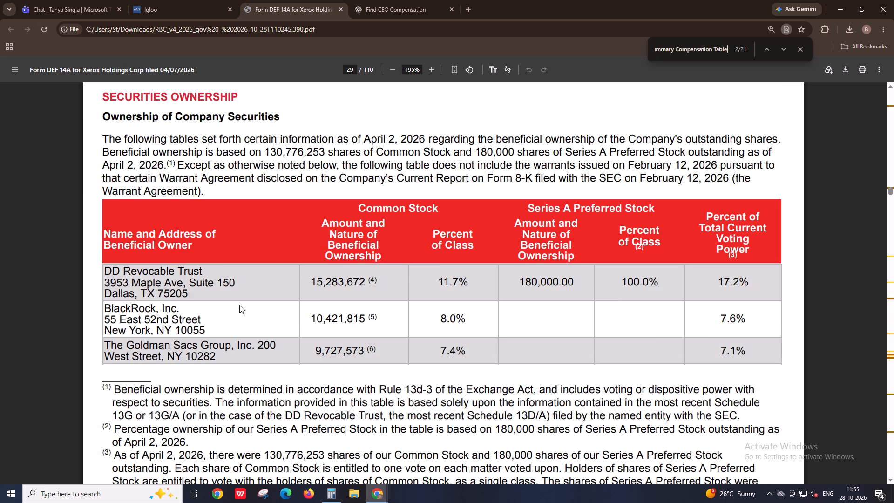
pyautogui.press('Return')
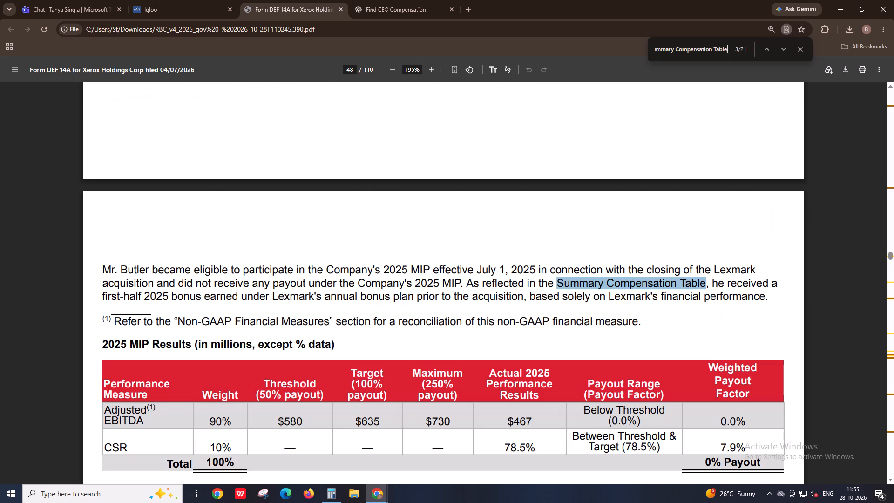
pyautogui.press('Return')
pyautogui.scroll(-5, 307, 373)
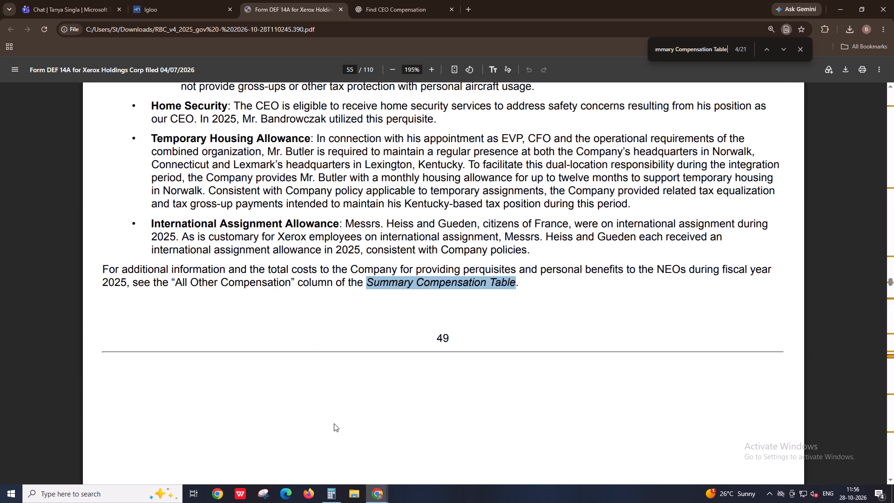
pyautogui.scroll(-11, 296, 340)
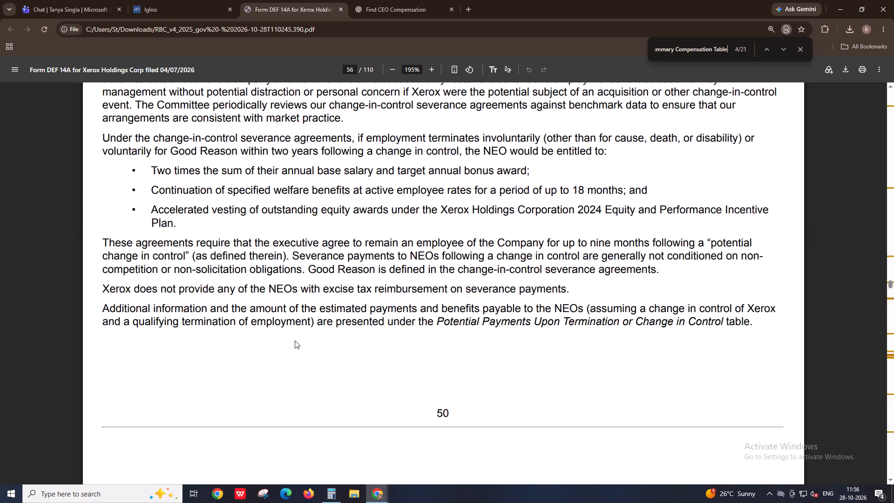
# Go to the Summary Compensation Table section and examine the Chief Executive Officer's 2025 row on page 61.
pyautogui.press('Return')
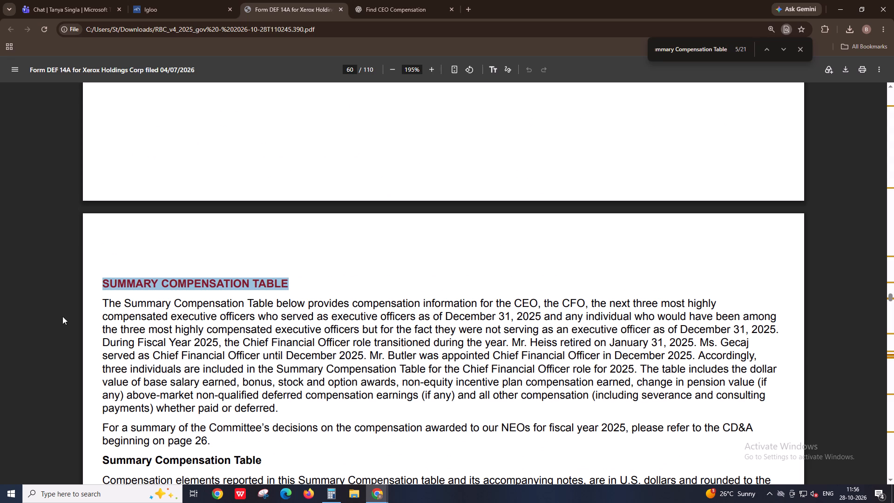
pyautogui.scroll(-6, 234, 309)
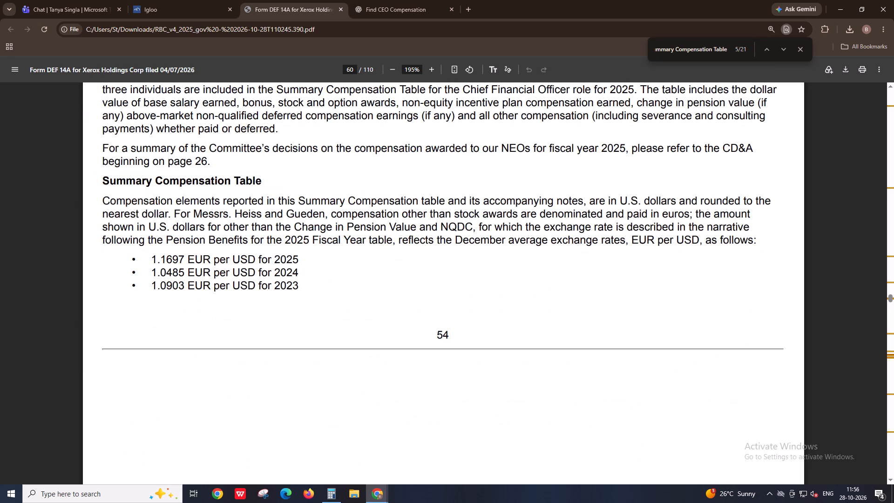
pyautogui.scroll(-16, 234, 309)
pyautogui.scroll(-5, 234, 309)
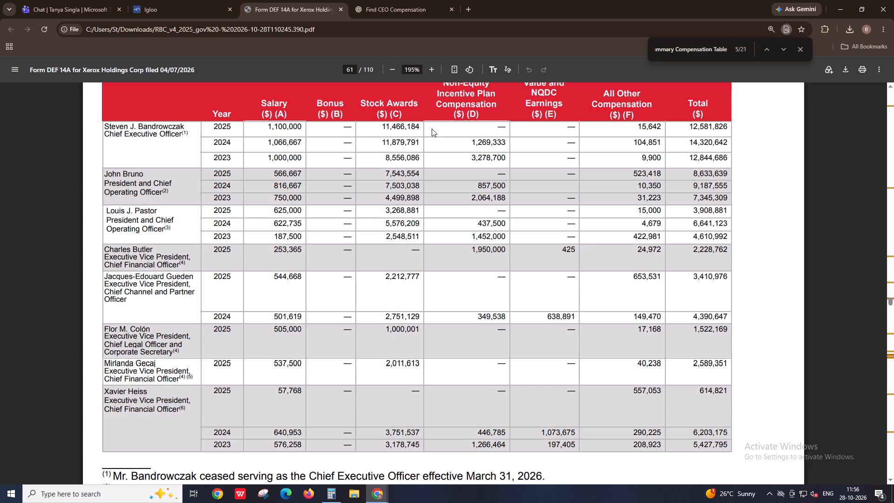
# In the Igloo task, mark ceo_annual_compensation as Data found in the report and enter 12581826 in USD, copied from the pay ratio text.
pyautogui.click(160, 0)
pyautogui.click(640, 441)
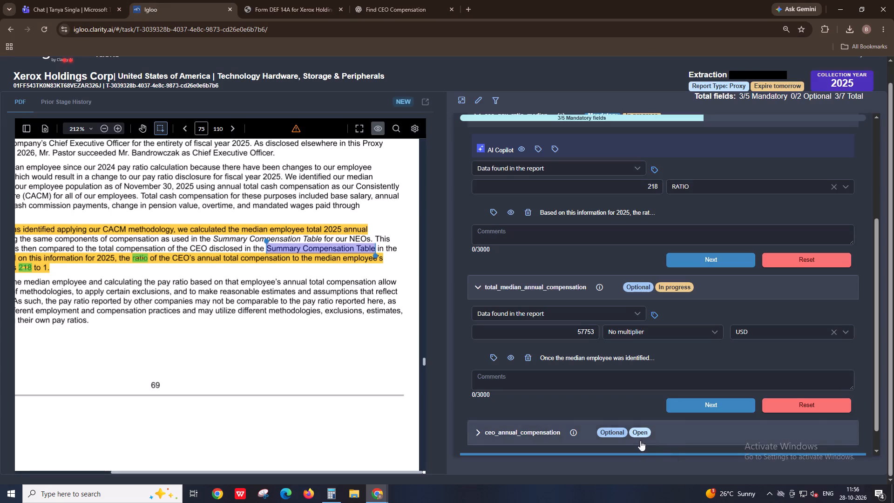
pyautogui.scroll(-4, 625, 426)
pyautogui.click(319, 0)
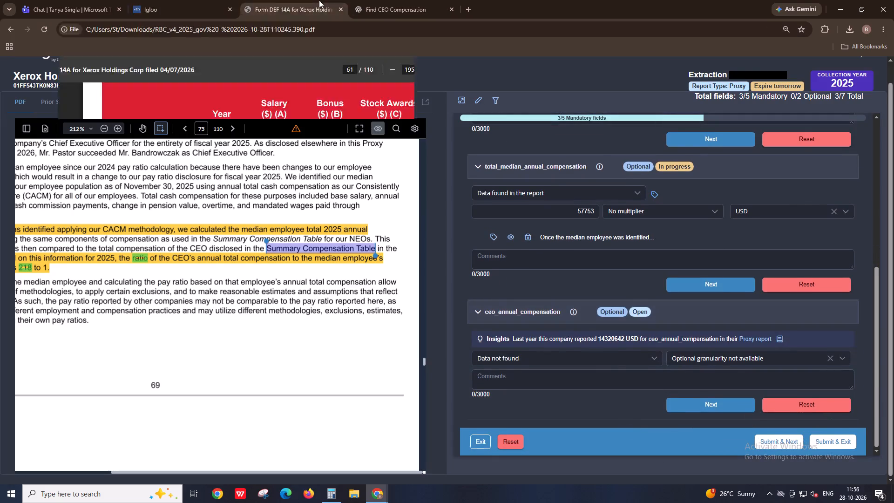
pyautogui.click(197, 0)
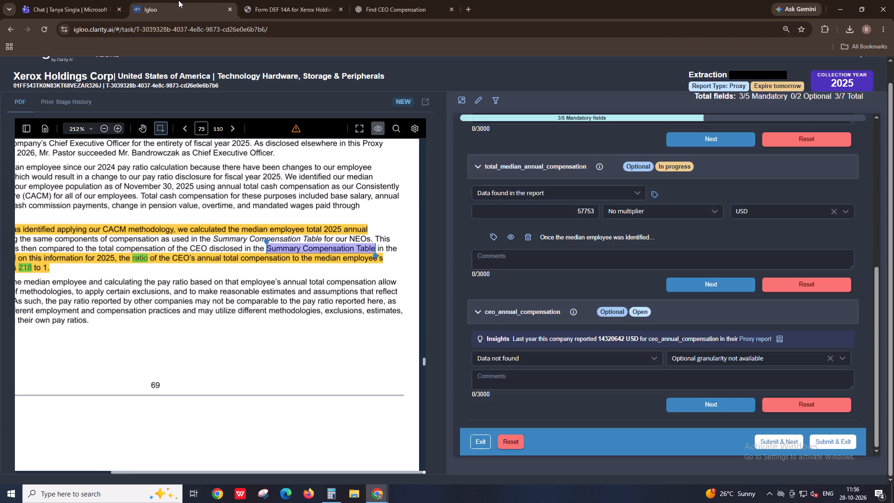
pyautogui.keyDown('shift'); pyautogui.scroll(4, 183, 266); pyautogui.keyUp('shift')
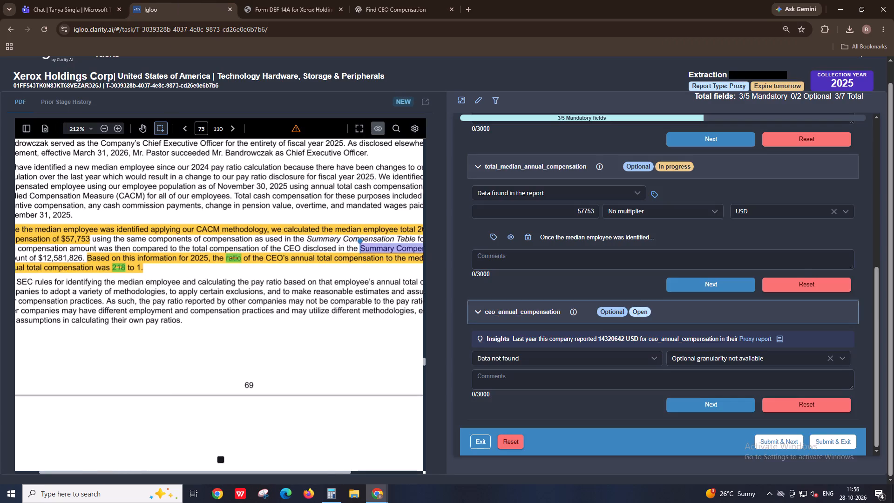
pyautogui.keyDown('shift'); pyautogui.scroll(1, 183, 266); pyautogui.keyUp('shift')
pyautogui.click(534, 364)
pyautogui.click(530, 370)
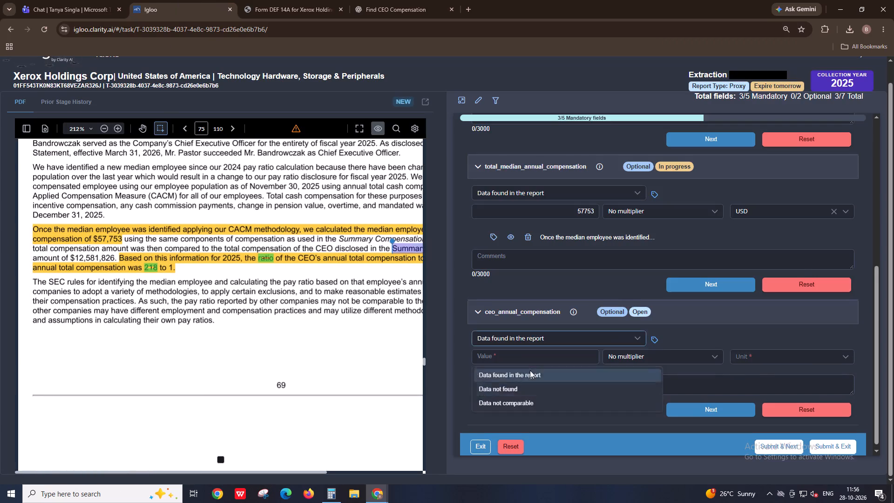
pyautogui.moveTo(78, 261); pyautogui.dragTo(112, 260)
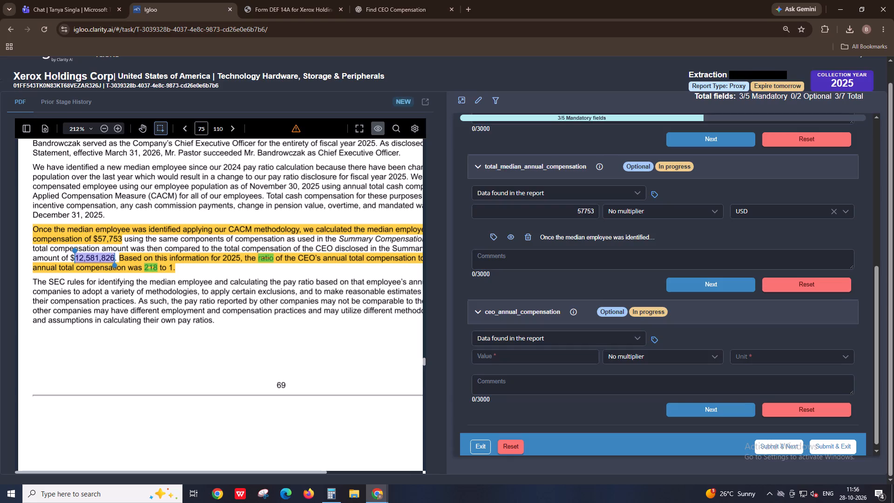
pyautogui.hotkey('ctrl', 'c')
pyautogui.click(484, 351)
pyautogui.hotkey('ctrl', 'v')
pyautogui.click(780, 367)
pyautogui.click(778, 360)
pyautogui.click(769, 374)
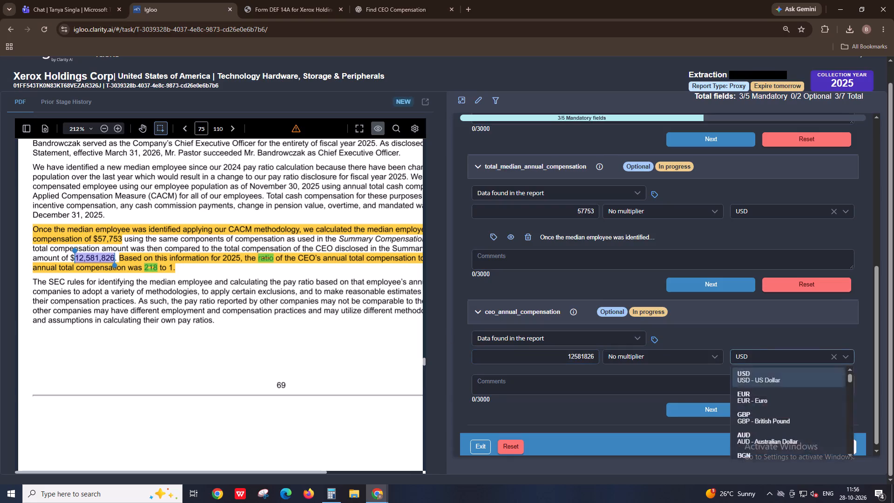
# Annotate the passage from "total compensation amount was then compared" through "$12,581,826" as the extract for ceo_annual_compensation.
pyautogui.click(658, 337)
pyautogui.keyDown('shift'); pyautogui.scroll(-2, 108, 245); pyautogui.keyUp('shift')
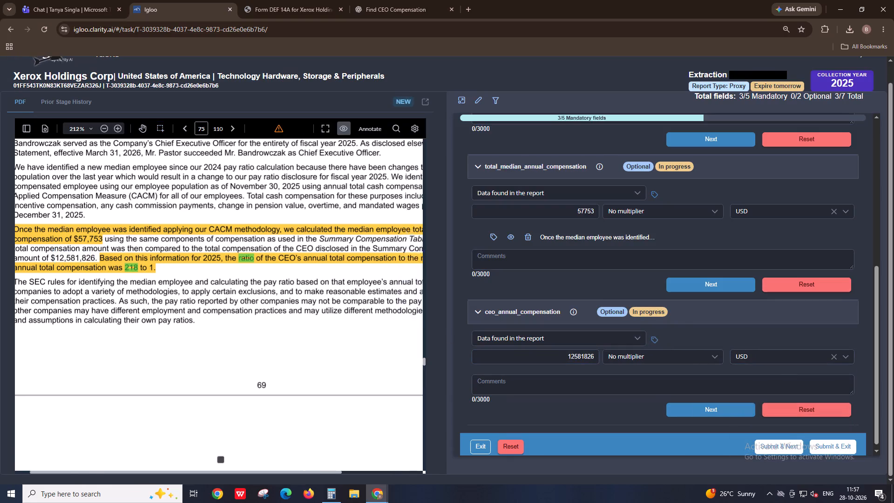
pyautogui.keyDown('shift'); pyautogui.scroll(-2, 108, 245); pyautogui.keyUp('shift')
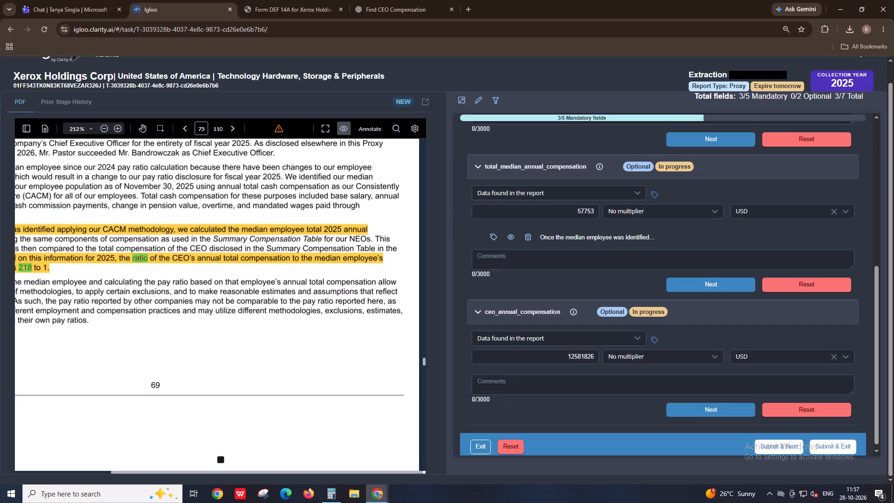
pyautogui.keyDown('shift'); pyautogui.scroll(4, 168, 261); pyautogui.keyUp('shift')
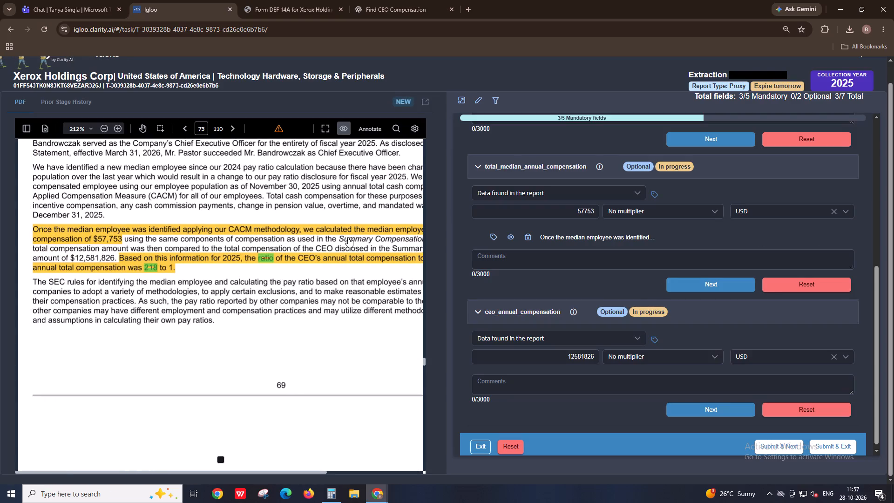
pyautogui.moveTo(32, 247); pyautogui.dragTo(116, 258)
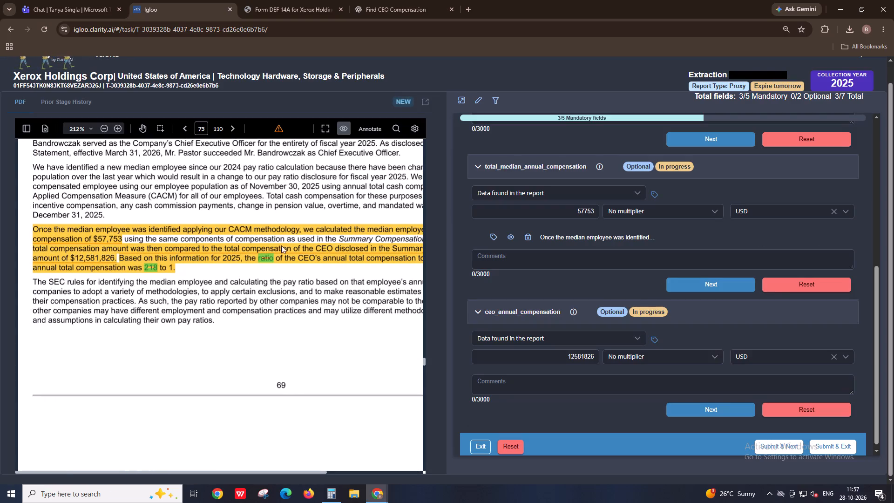
# On page 61 of the embedded report, annotate the Chief Executive Officer's name and title cell as a second extract for ceo_annual_compensation.
pyautogui.click(248, 0)
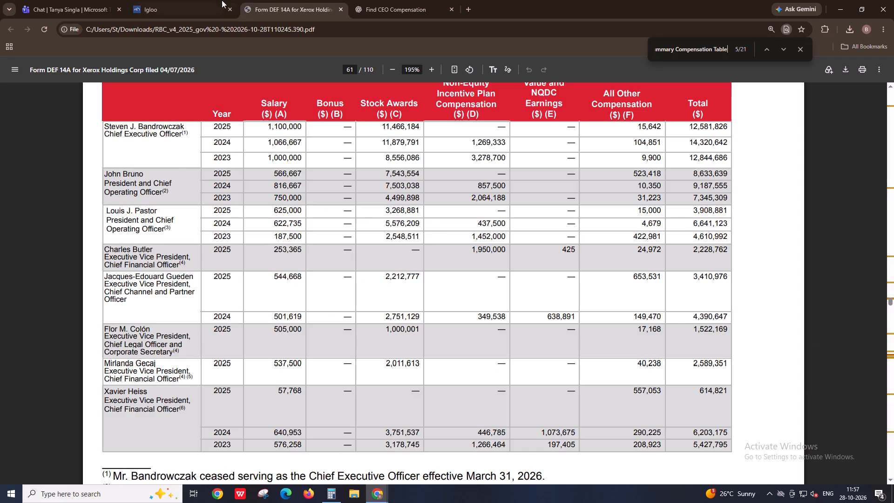
pyautogui.click(221, 0)
pyautogui.click(201, 127)
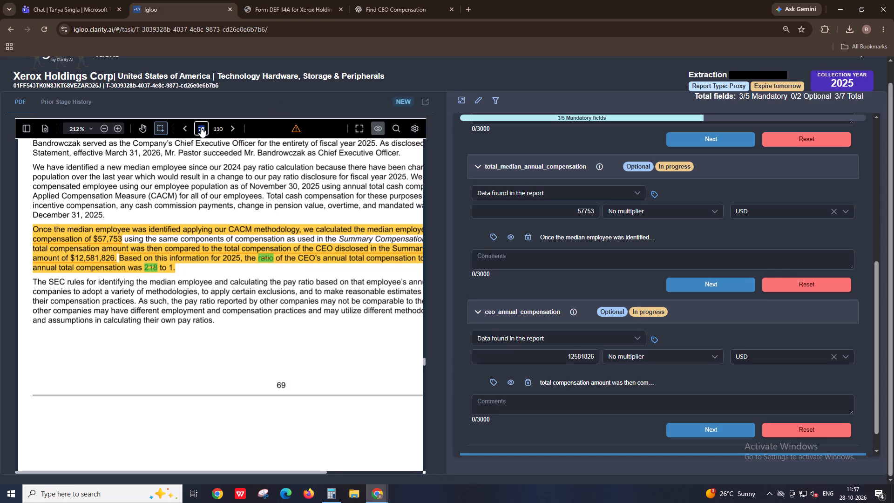
pyautogui.write('61')
pyautogui.press('Return')
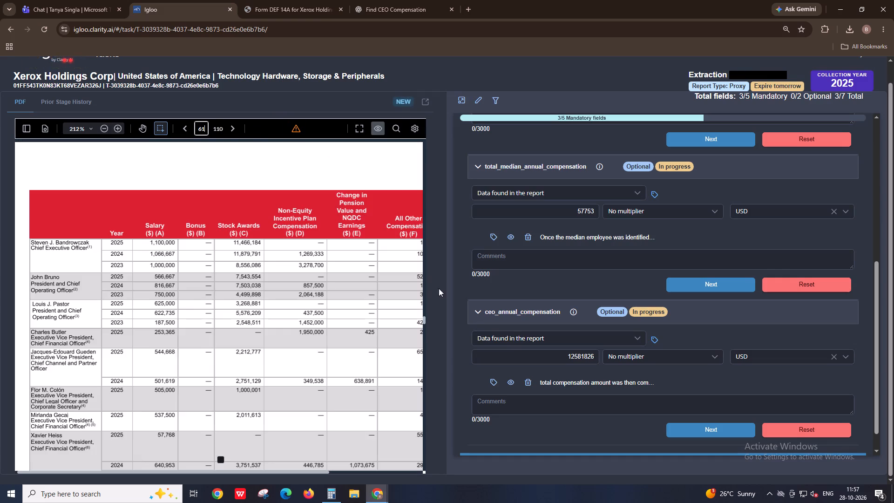
pyautogui.click(658, 343)
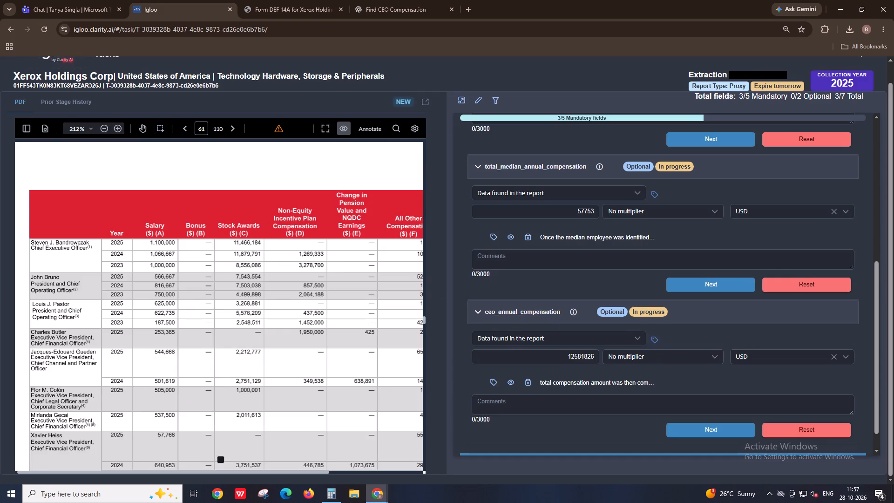
pyautogui.moveTo(29, 240); pyautogui.dragTo(76, 250)
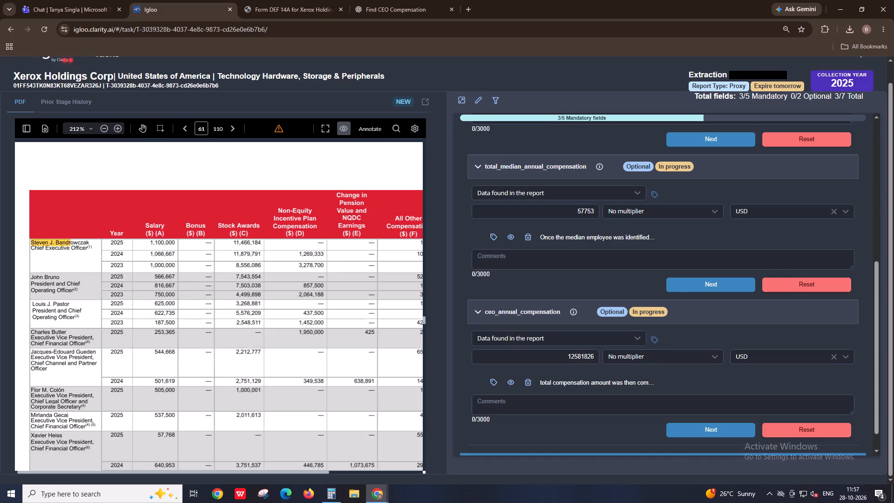
pyautogui.moveTo(76, 250); pyautogui.dragTo(86, 251)
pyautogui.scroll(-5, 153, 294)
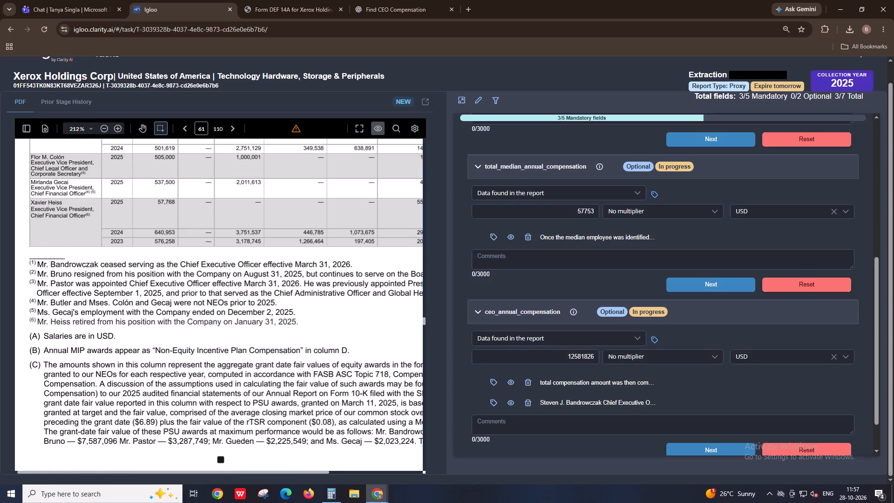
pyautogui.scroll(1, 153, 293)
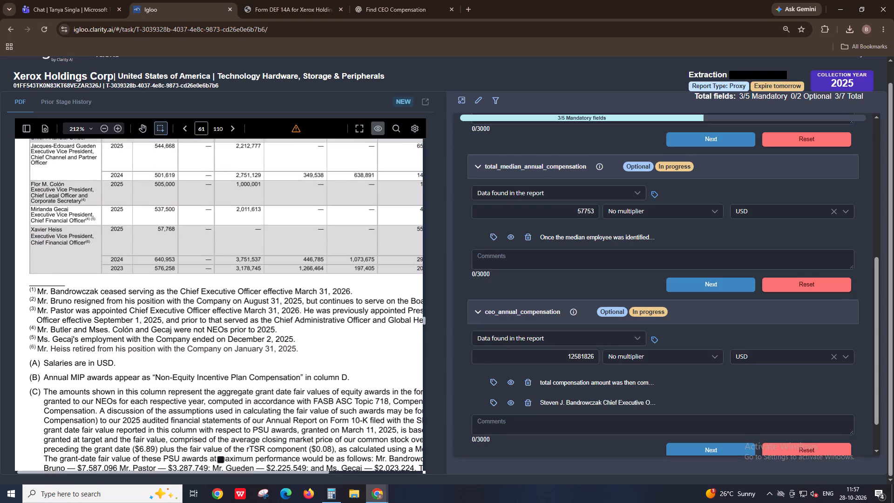
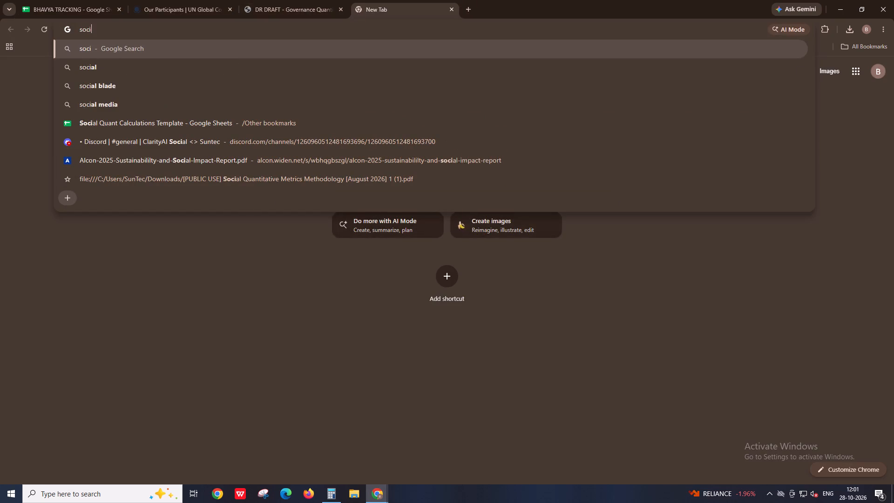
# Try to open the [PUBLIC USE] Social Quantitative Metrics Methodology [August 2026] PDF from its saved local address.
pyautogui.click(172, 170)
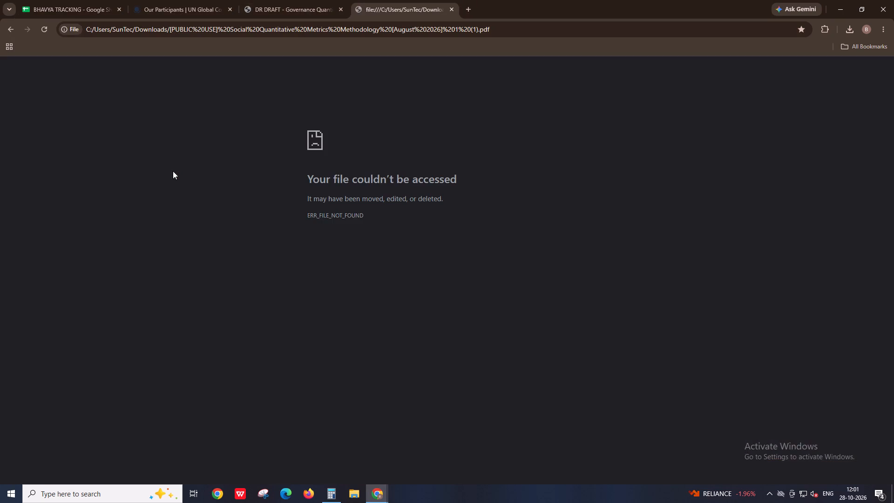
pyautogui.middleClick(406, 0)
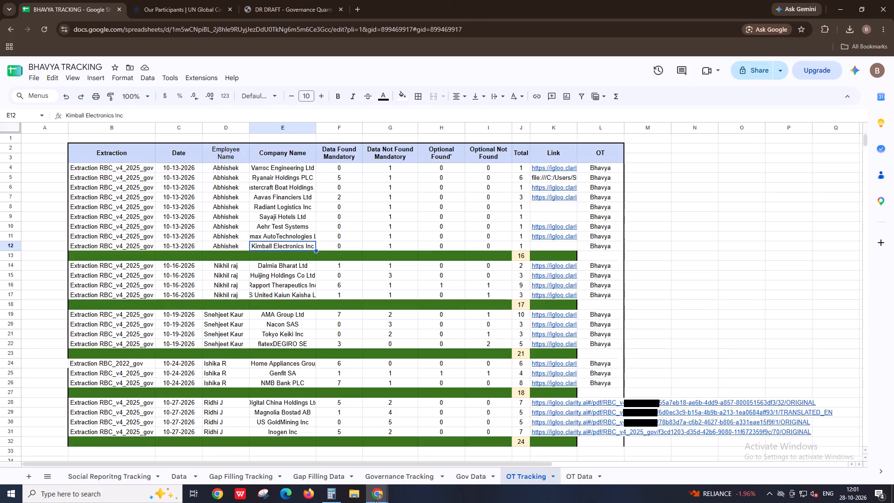
# From the recent files in File Explorer, open the [DR-team-only] Social Quantitative Metrics Methodology [September 2026] PDF in Chrome.
pyautogui.click(346, 500)
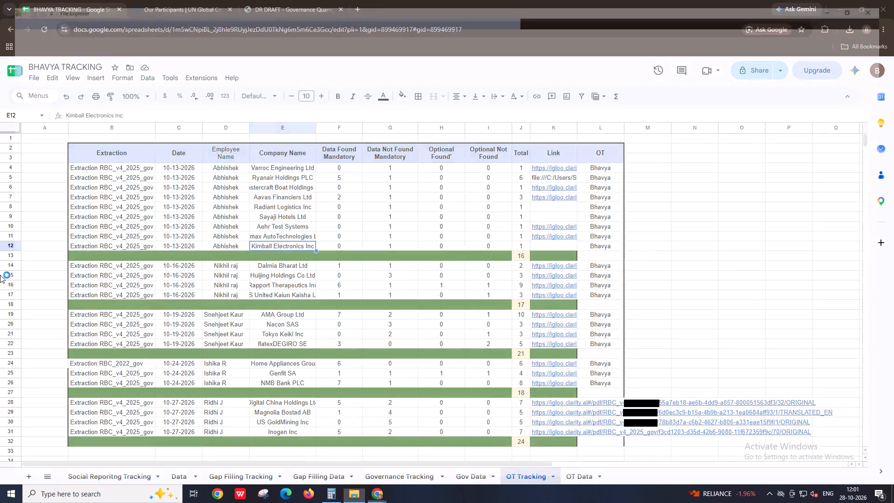
pyautogui.rightClick(144, 197)
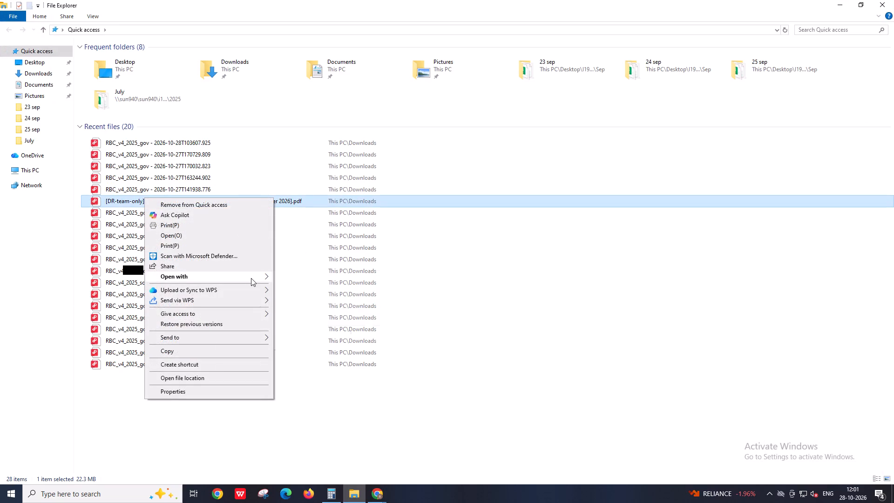
pyautogui.click(295, 285)
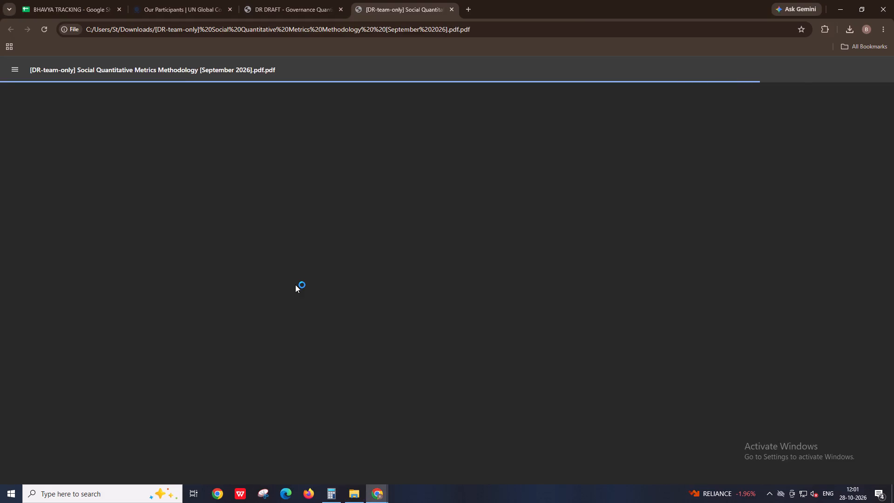
pyautogui.keyDown('ctrl'); pyautogui.scroll(3, 295, 285); pyautogui.keyUp('ctrl')
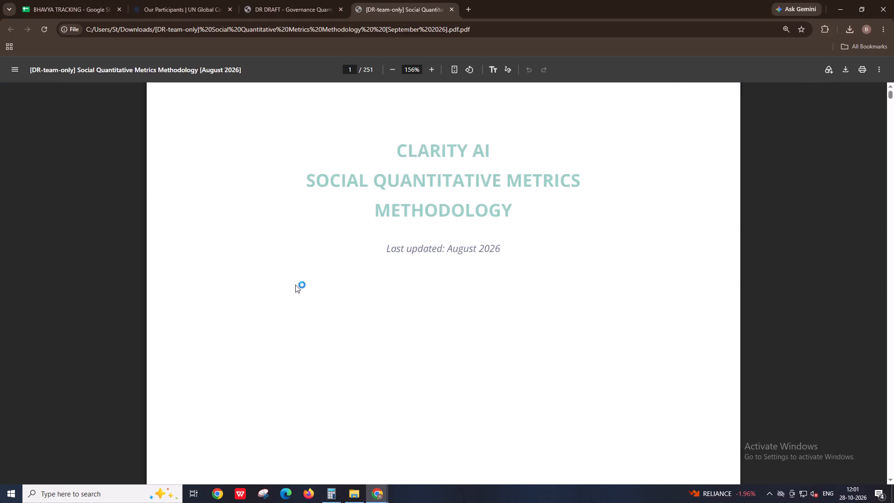
# Search the methodology PDF for "retirement" and go through the matches in the employee turnover section.
pyautogui.hotkey('ctrl', 'f')
pyautogui.write('retiement')
pyautogui.press('BackSpace')
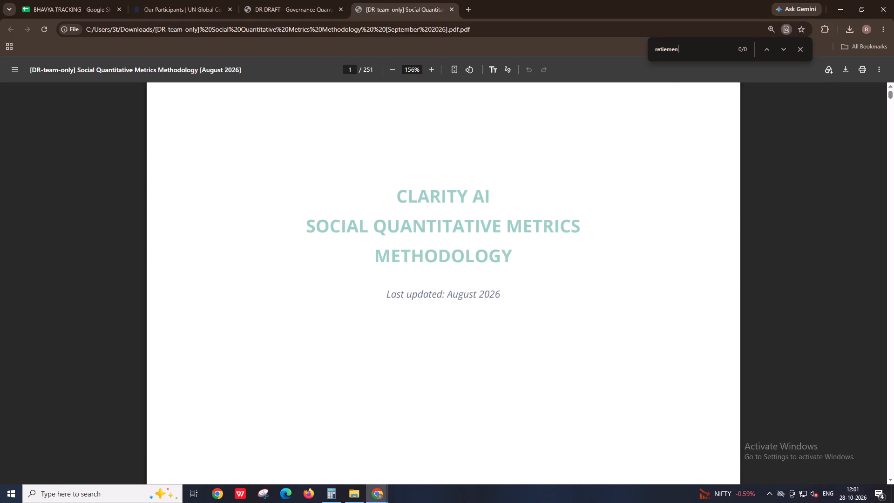
pyautogui.press('BackSpace')
pyautogui.press('BackSpace')
pyautogui.press('BackSpace')
pyautogui.press('BackSpace')
pyautogui.press('BackSpace')
pyautogui.write('irement')
pyautogui.press('Return')
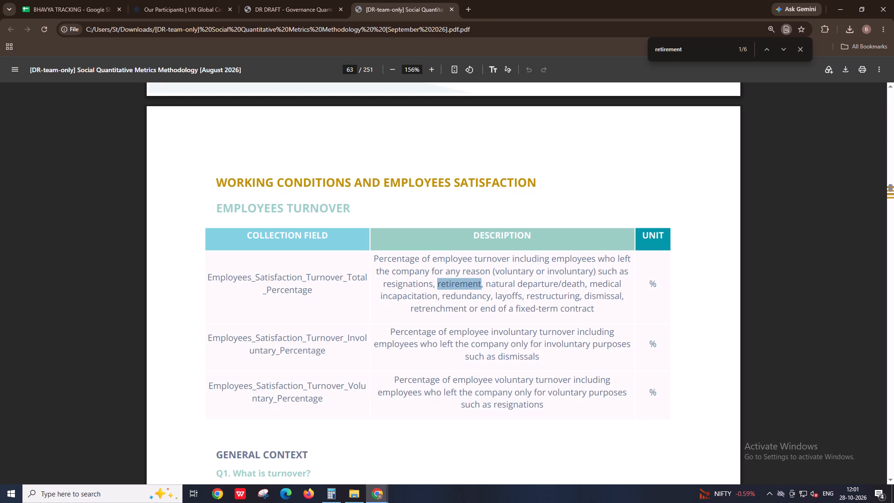
pyautogui.press('Return')
pyautogui.press('Return')
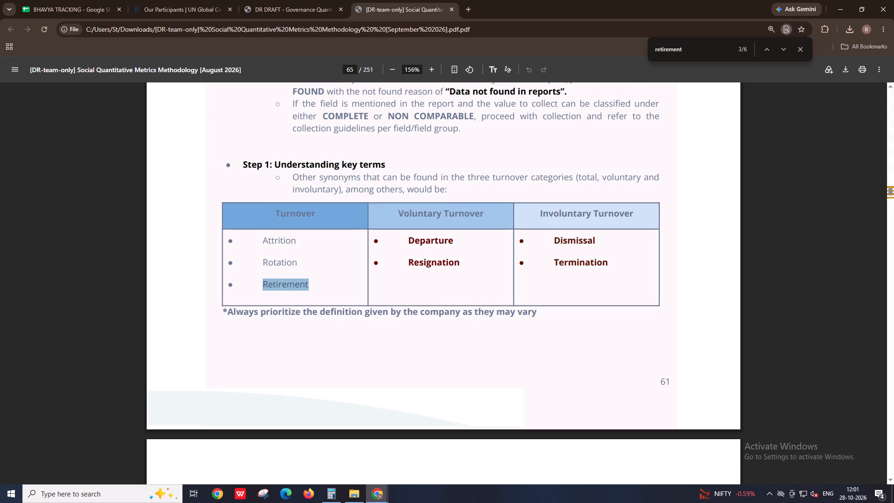
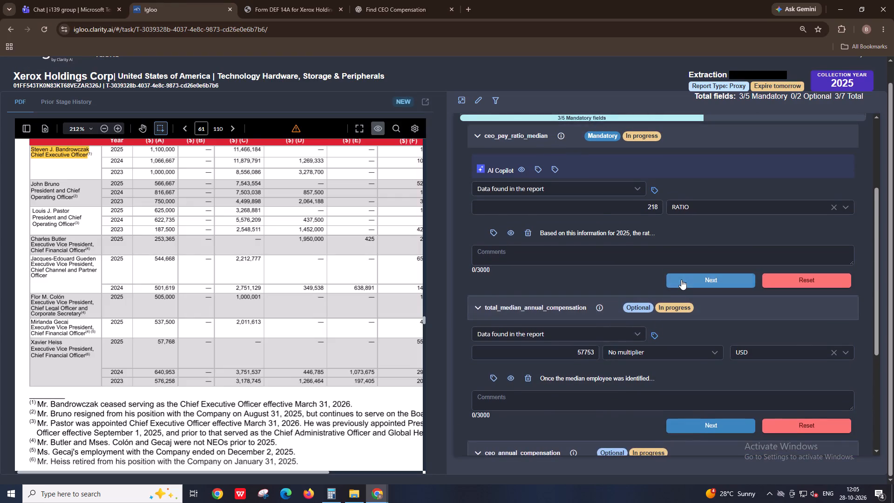
# Complete the remaining CEO Compensation fields and the Board Composition section of the Xerox Holdings Corp extraction.
pyautogui.click(685, 280)
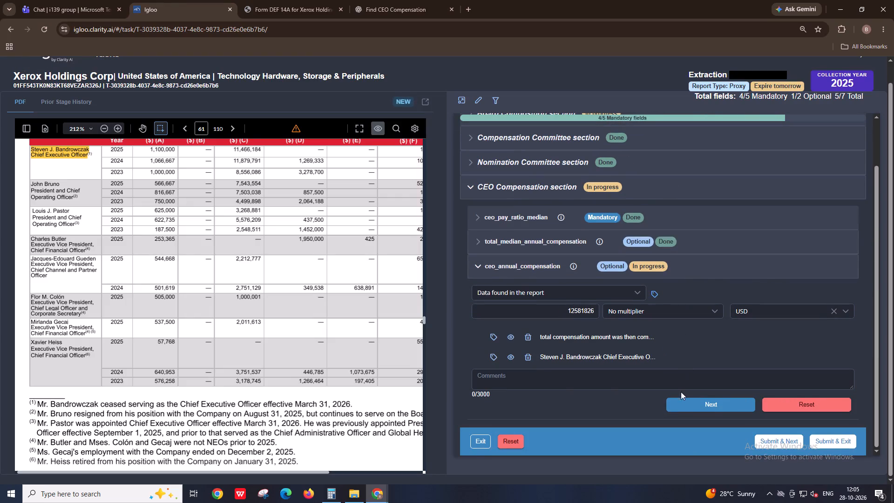
pyautogui.click(678, 402)
pyautogui.click(542, 171)
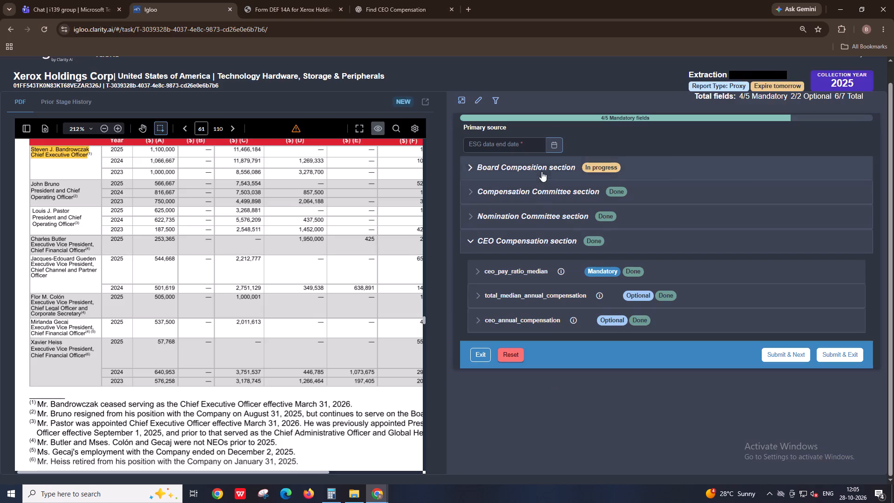
pyautogui.click(676, 367)
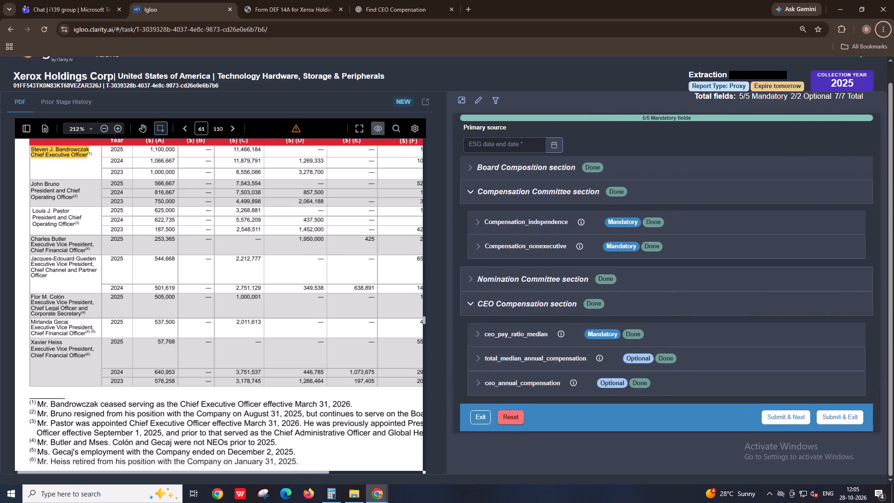
# Copy the company name Xerox Holdings Corp into cell E196 of the Governance Tracking sheet in BHAVYA TRACKING.
pyautogui.keyDown('alt'); pyautogui.click(62, 70); pyautogui.keyUp('alt')
pyautogui.hotkey('alt', 'Tab')
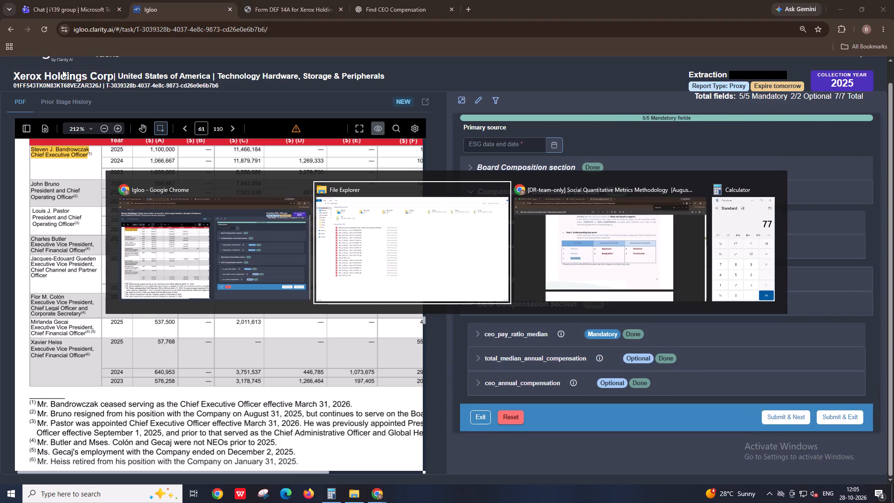
pyautogui.hotkey('alt', 'Tab')
pyautogui.click(68, 0)
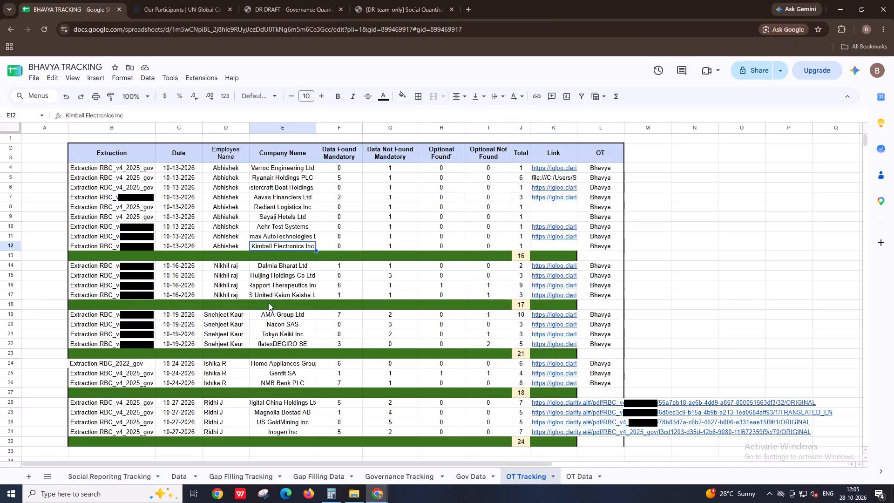
pyautogui.click(474, 477)
pyautogui.click(402, 474)
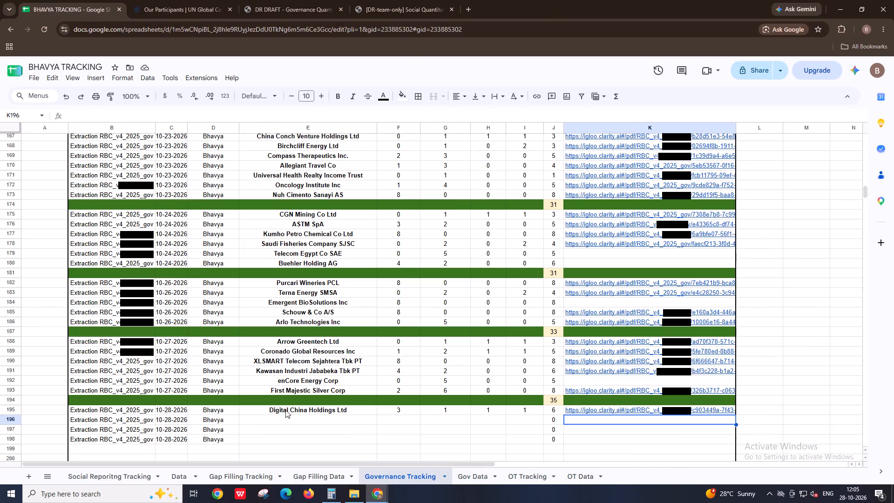
pyautogui.click(283, 416)
pyautogui.hotkey('ctrl', 'v')
pyautogui.scroll(-2, 328, 406)
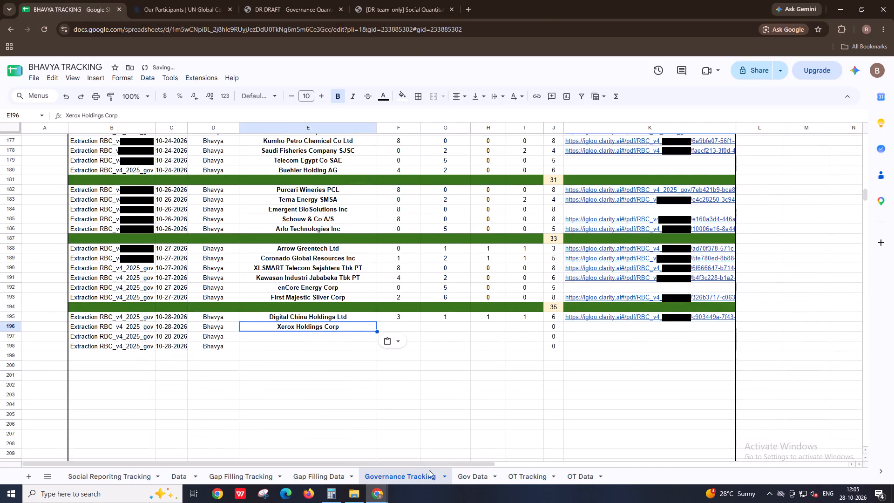
# Enter Xerox Holdings Corp as the company name in cell A423 of the Gov Data sheet.
pyautogui.click(490, 476)
pyautogui.click(66, 266)
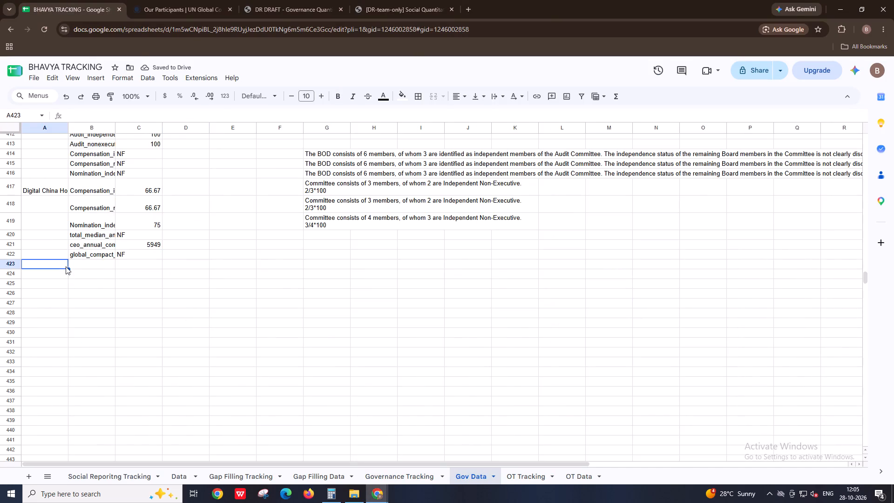
pyautogui.hotkey('ctrl', 'v')
# Copy the Board_independence field name and its value 77.78 from the Igloo extraction into B423 and C423 of Gov Data.
pyautogui.hotkey('alt', 'Tab')
pyautogui.click(542, 159)
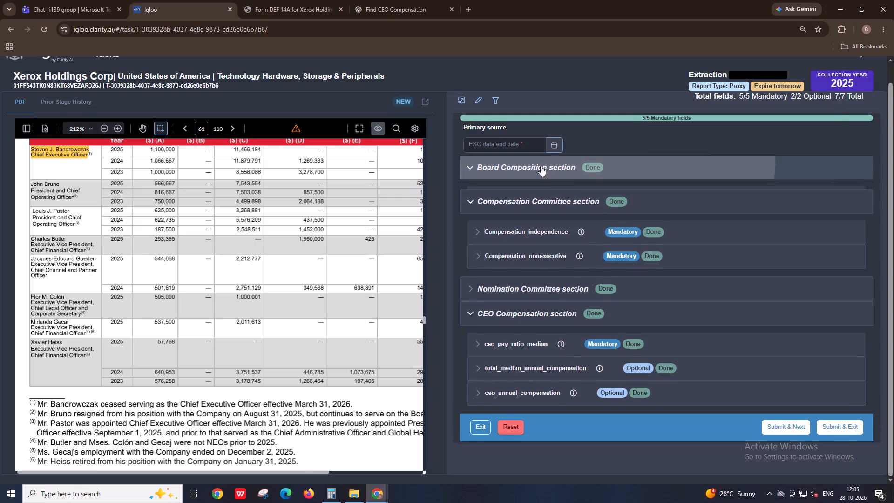
pyautogui.keyDown('alt'); pyautogui.click(525, 200); pyautogui.keyUp('alt')
pyautogui.hotkey('alt', 'Tab')
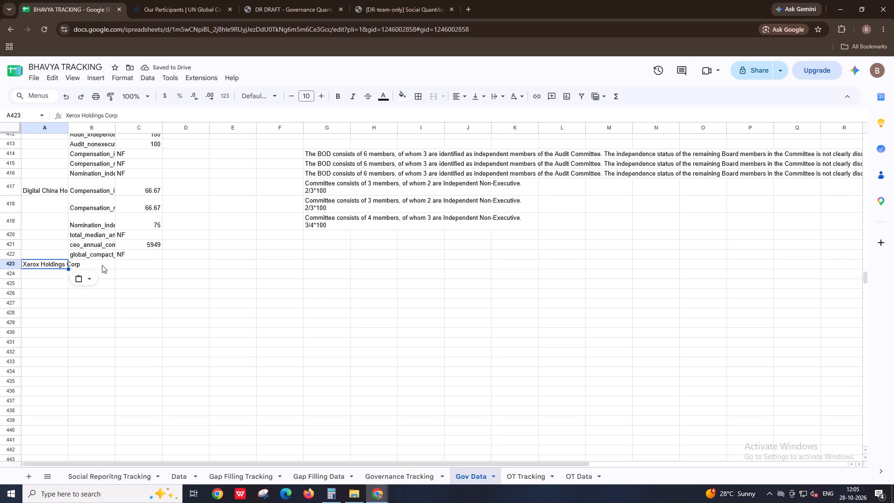
pyautogui.click(102, 265)
pyautogui.hotkey('ctrl', 'v')
pyautogui.hotkey('alt', 'Tab')
pyautogui.keyDown('alt'); pyautogui.click(511, 268); pyautogui.keyUp('alt')
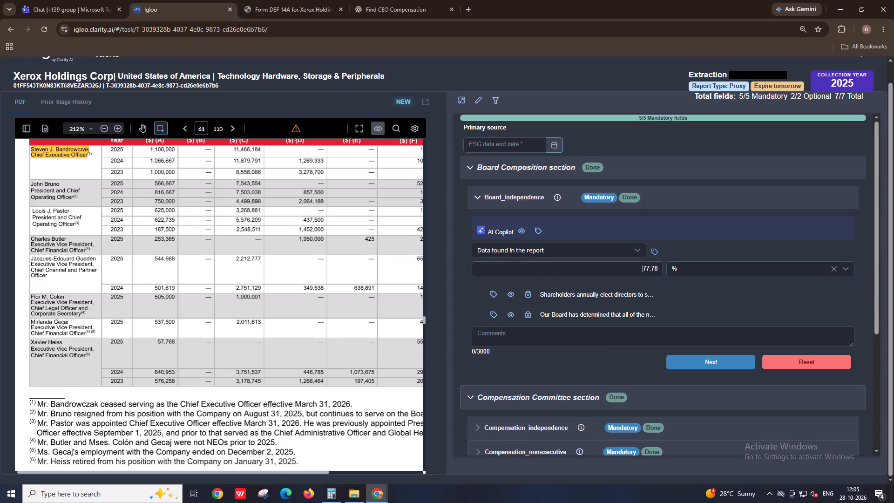
pyautogui.hotkey('alt', 'Tab')
pyautogui.click(135, 265)
pyautogui.hotkey('ctrl', 'v')
# Copy the first Board_independence source excerpt, starting "Shareholders annually elect directors", into cell D423.
pyautogui.hotkey('alt', 'Tab')
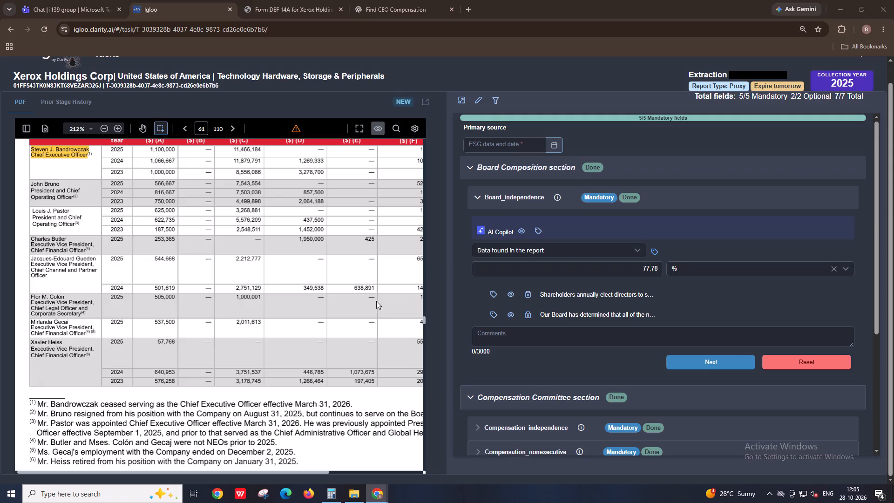
pyautogui.keyDown('alt'); pyautogui.click(571, 297); pyautogui.keyUp('alt')
pyautogui.hotkey('alt', 'Tab')
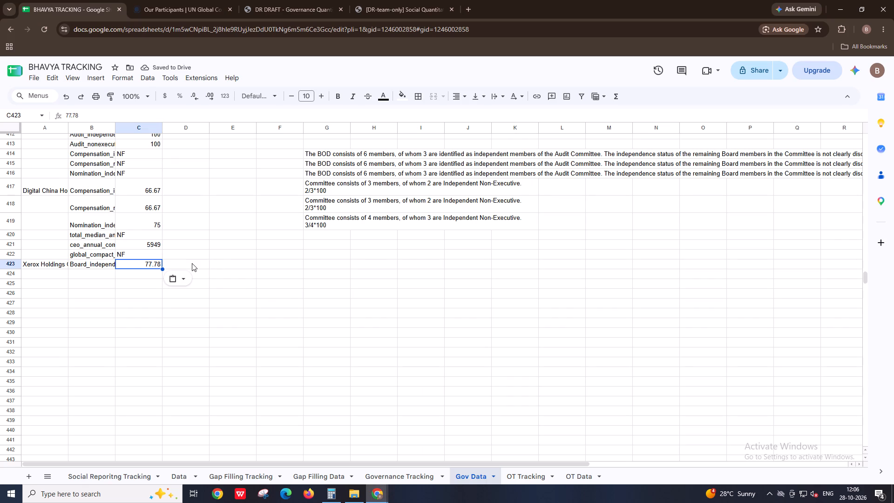
pyautogui.click(192, 263)
pyautogui.hotkey('ctrl', 'v')
# Copy the Compensation_independence field name and its value 100 into cells B424 and C424 of Gov Data.
pyautogui.hotkey('alt', 'Tab')
pyautogui.click(504, 184)
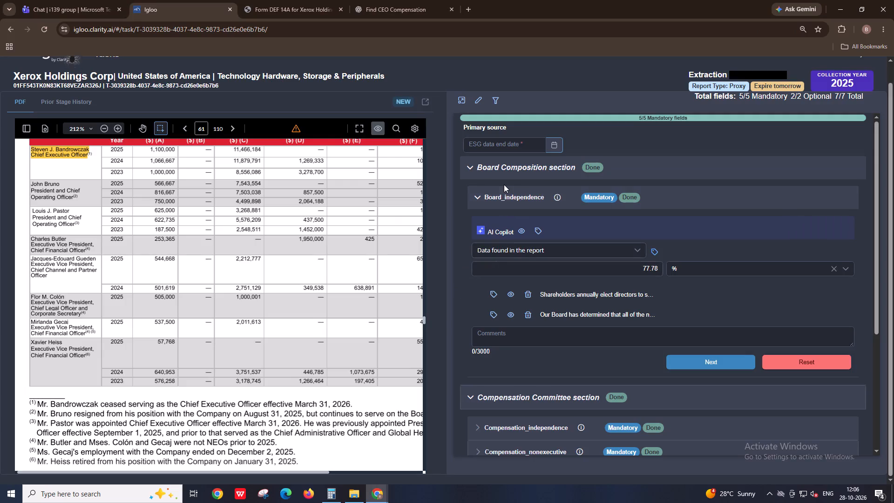
pyautogui.click(504, 196)
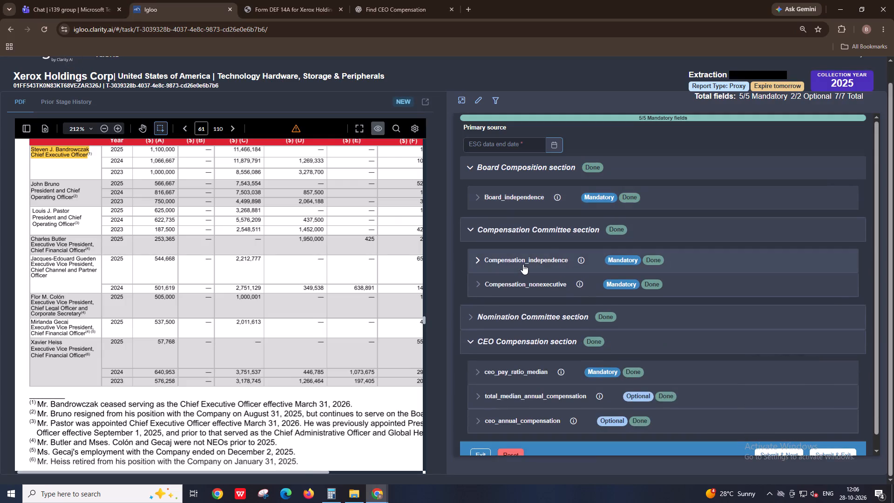
pyautogui.keyDown('alt'); pyautogui.click(523, 263); pyautogui.keyUp('alt')
pyautogui.hotkey('alt', 'Tab')
pyautogui.click(91, 274)
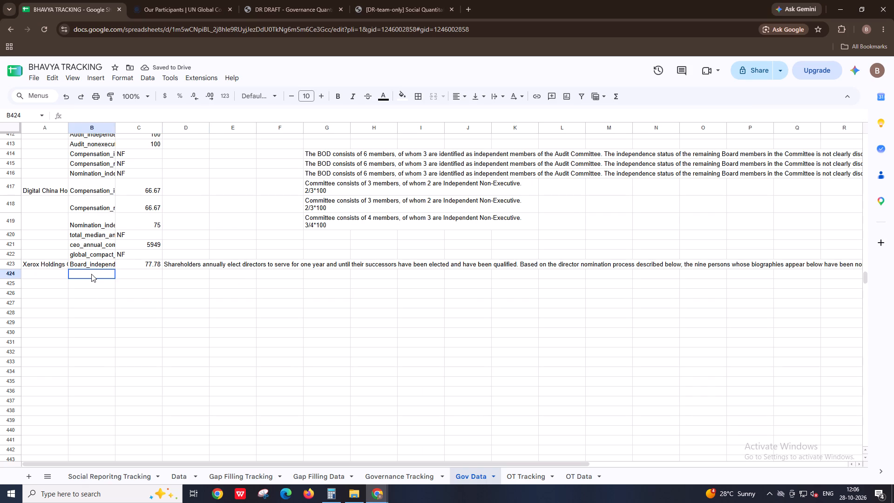
pyautogui.hotkey('ctrl', 'v')
pyautogui.hotkey('alt', 'Tab')
pyautogui.keyDown('alt'); pyautogui.click(536, 325); pyautogui.keyUp('alt')
pyautogui.hotkey('alt', 'Tab')
pyautogui.hotkey('alt', 'Tab')
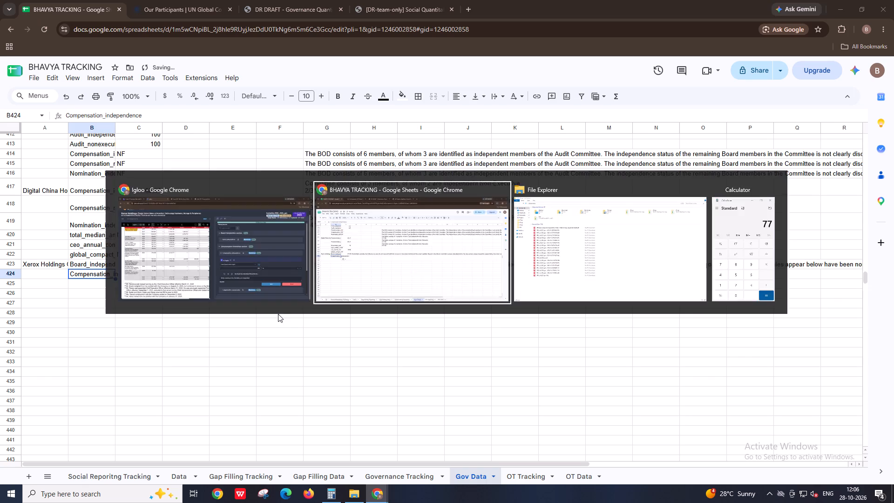
pyautogui.click(137, 273)
pyautogui.hotkey('ctrl', 'v')
# Copy the Compensation_independence comment "All the members in the Committee are Independent." into cell G424.
pyautogui.hotkey('alt', 'Tab')
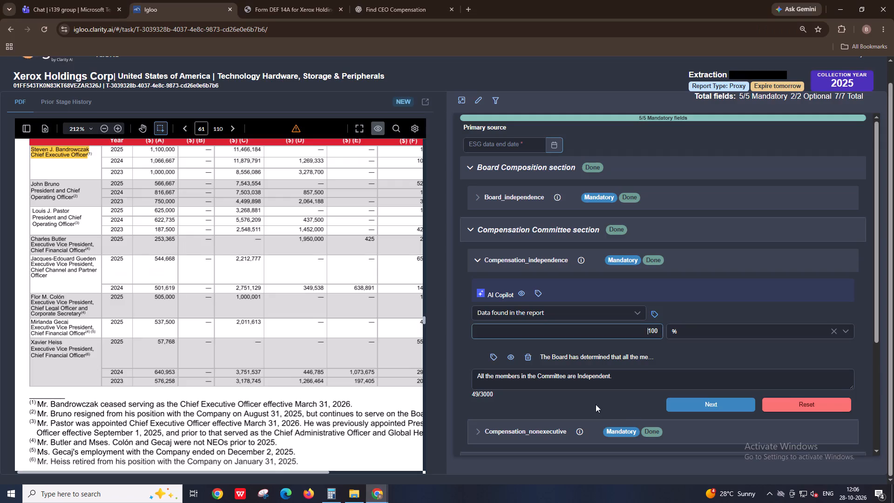
pyautogui.keyDown('alt'); pyautogui.click(568, 378); pyautogui.keyUp('alt')
pyautogui.hotkey('alt', 'Tab')
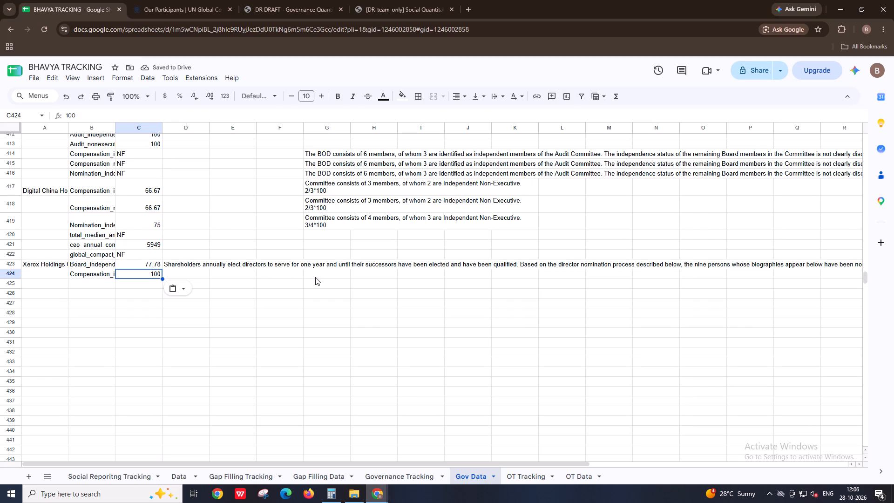
pyautogui.click(316, 275)
pyautogui.hotkey('ctrl', 'v')
# Copy the field name Compensation_nonexecutive from the extraction into cell B425.
pyautogui.hotkey('alt', 'Tab')
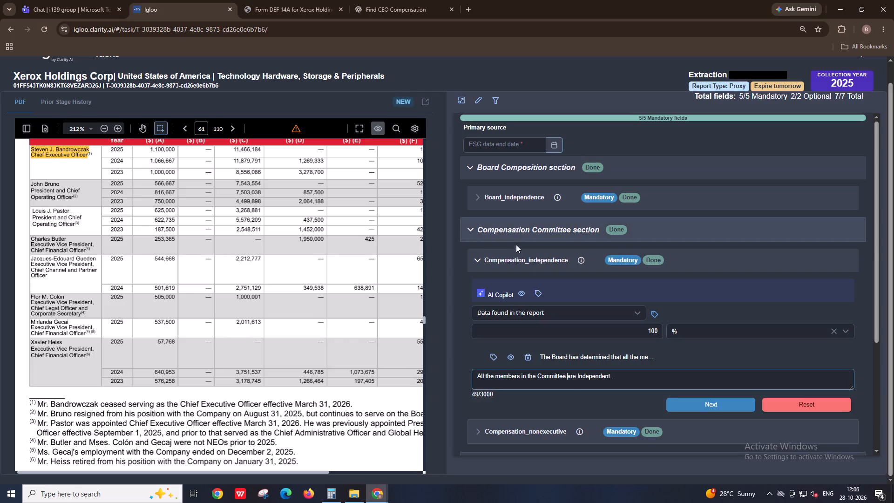
pyautogui.moveTo(516, 253); pyautogui.dragTo(513, 261)
pyautogui.keyDown('alt'); pyautogui.click(512, 284); pyautogui.keyUp('alt')
pyautogui.hotkey('alt', 'Tab')
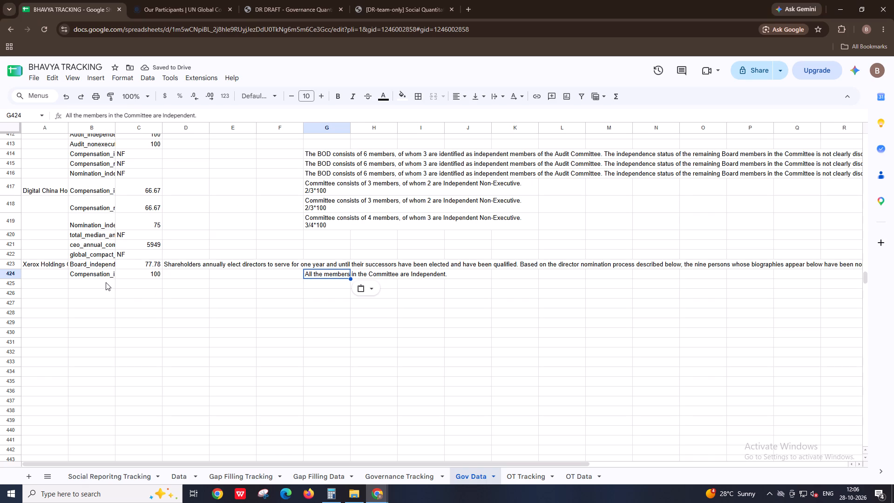
pyautogui.doubleClick(106, 282)
pyautogui.hotkey('ctrl', 'v')
# Copy the field name Nomination_independence from the Nomination Committee section into cell B426.
pyautogui.hotkey('alt', 'Tab')
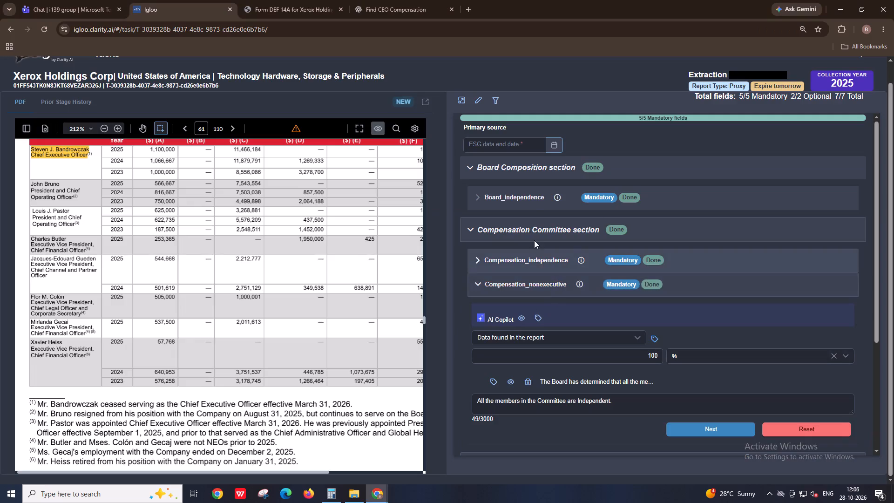
pyautogui.click(520, 222)
pyautogui.click(518, 263)
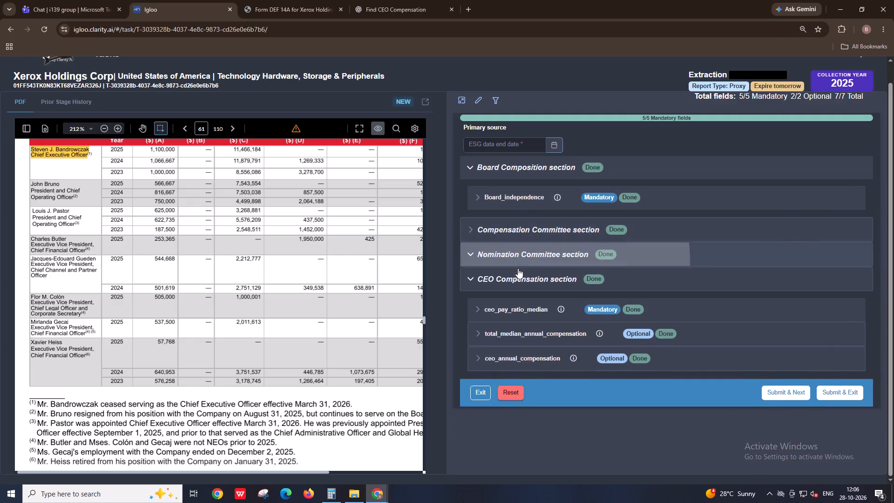
pyautogui.keyDown('alt'); pyautogui.click(514, 283); pyautogui.keyUp('alt')
pyautogui.hotkey('alt', 'Tab')
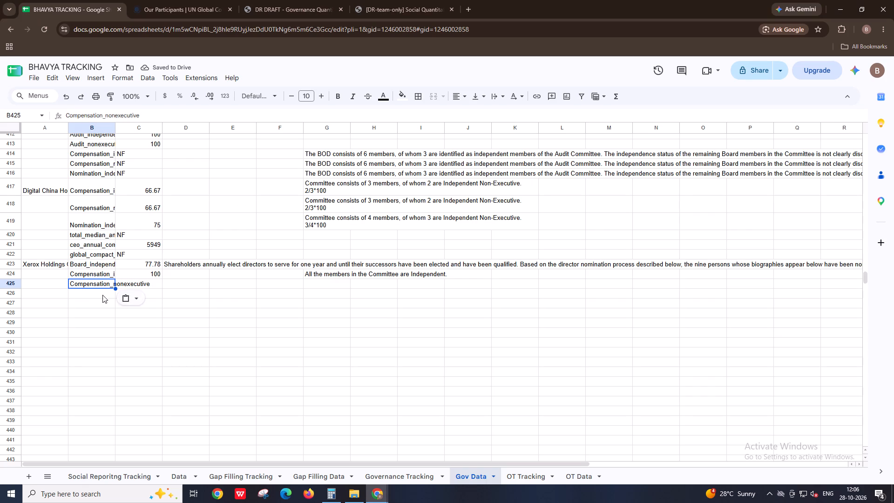
pyautogui.keyDown('ctrl'); pyautogui.click(94, 290); pyautogui.keyUp('ctrl')
pyautogui.hotkey('ctrl', 'v')
# Copy the field name ceo_pay_ratio_median from the CEO Compensation section into cell B427.
pyautogui.hotkey('alt', 'Tab')
pyautogui.click(500, 250)
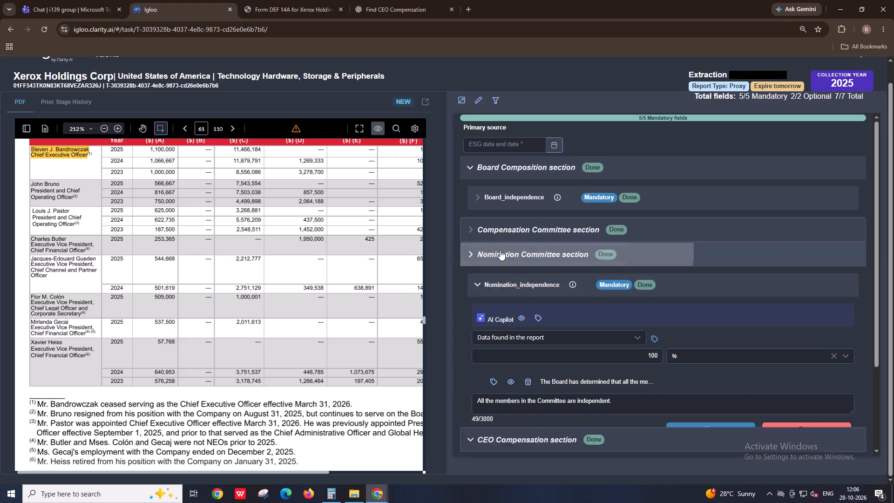
pyautogui.keyDown('alt'); pyautogui.click(518, 308); pyautogui.keyUp('alt')
pyautogui.hotkey('alt', 'Tab')
pyautogui.click(80, 301)
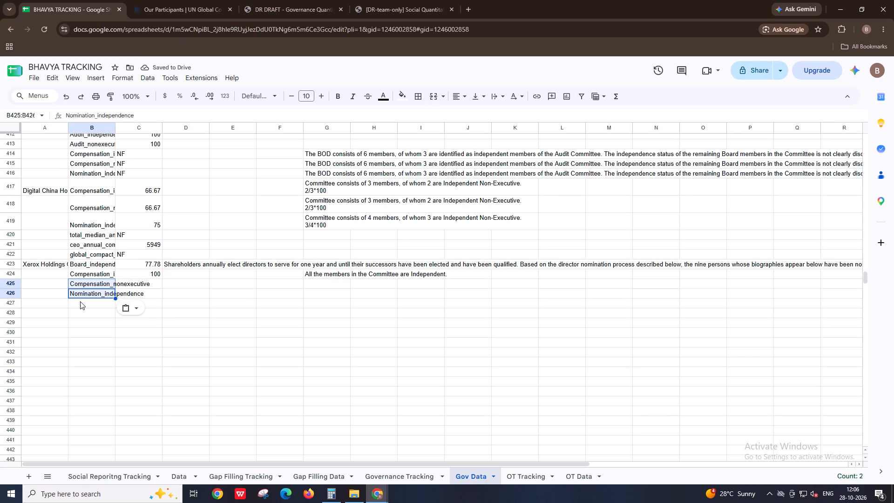
pyautogui.press('v')
pyautogui.press('BackSpace')
pyautogui.hotkey('ctrl', 'v')
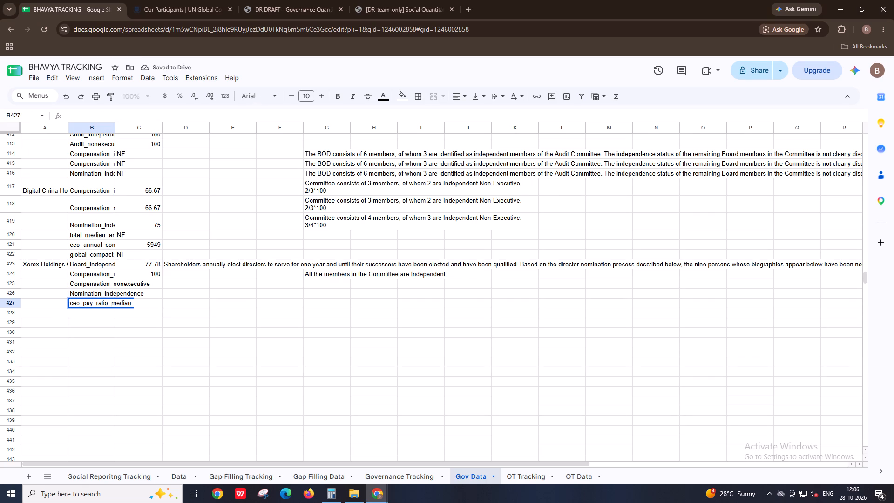
pyautogui.press('Return')
# Copy the field name total_median_annual_compensation from the CEO Compensation section into cell B428.
pyautogui.hotkey('alt', 'Tab')
pyautogui.click(517, 315)
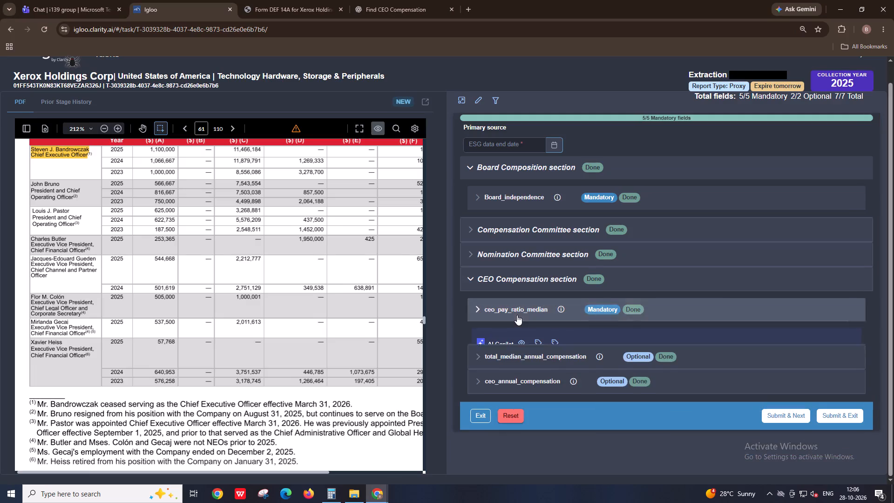
pyautogui.keyDown('alt'); pyautogui.click(521, 336); pyautogui.keyUp('alt')
pyautogui.hotkey('alt', 'Tab')
pyautogui.hotkey('ctrl', 'v')
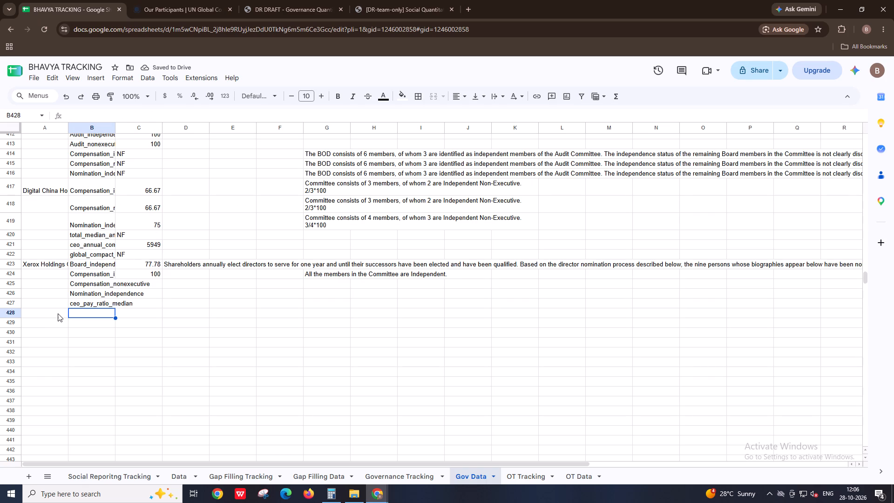
# Copy the field name ceo_annual_compensation from the CEO Compensation section into cell B429.
pyautogui.hotkey('alt', 'Tab')
pyautogui.click(610, 335)
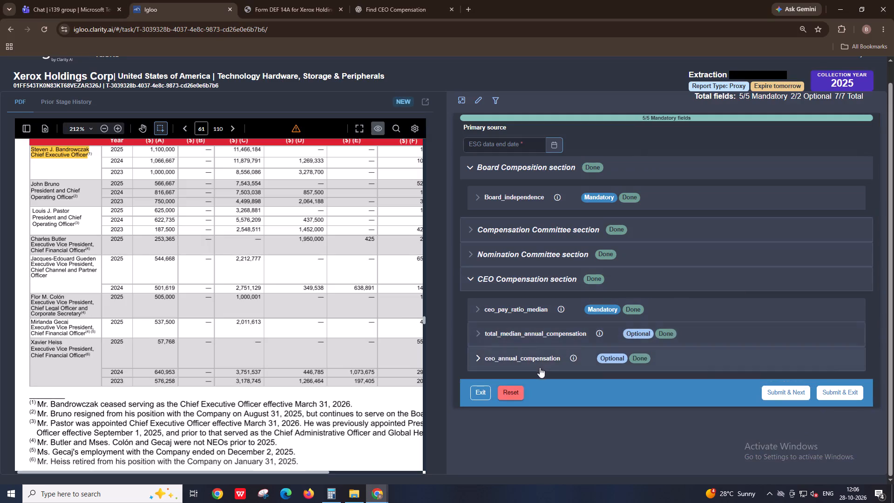
pyautogui.keyDown('alt'); pyautogui.click(537, 358); pyautogui.keyUp('alt')
pyautogui.hotkey('alt', 'Tab')
pyautogui.click(108, 324)
pyautogui.hotkey('ctrl', 'v')
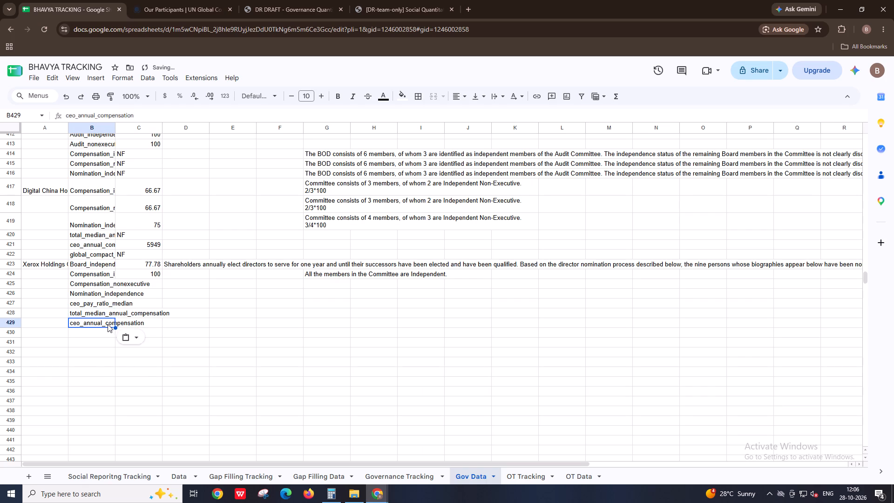
# Copy the ceo_annual_compensation value 12581826 from the extraction into cell C429.
pyautogui.hotkey('alt', 'Tab')
pyautogui.keyDown('alt'); pyautogui.click(524, 408); pyautogui.keyUp('alt')
pyautogui.hotkey('alt', 'Tab')
pyautogui.click(154, 323)
pyautogui.hotkey('ctrl', 'v')
# Copy the total_median_annual_compensation value 57753 from the extraction into cell C428.
pyautogui.hotkey('alt', 'Tab')
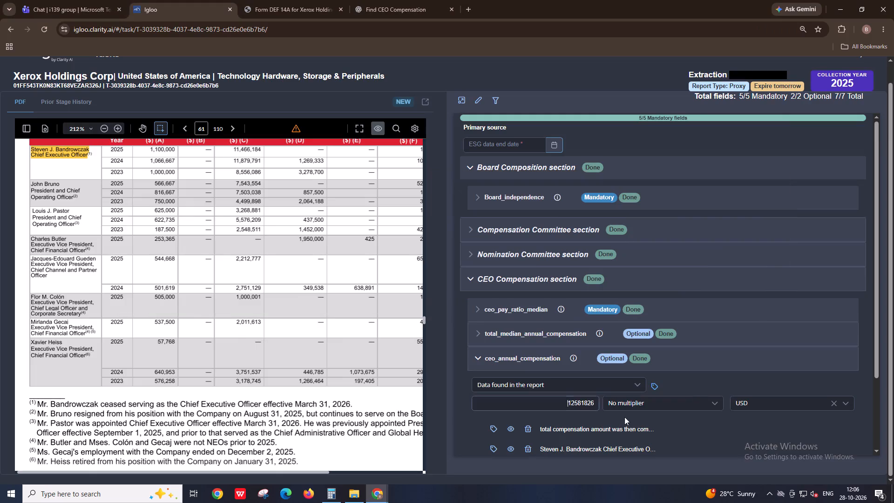
pyautogui.click(566, 341)
pyautogui.keyDown('alt'); pyautogui.click(562, 381); pyautogui.keyUp('alt')
pyautogui.hotkey('alt', 'Tab')
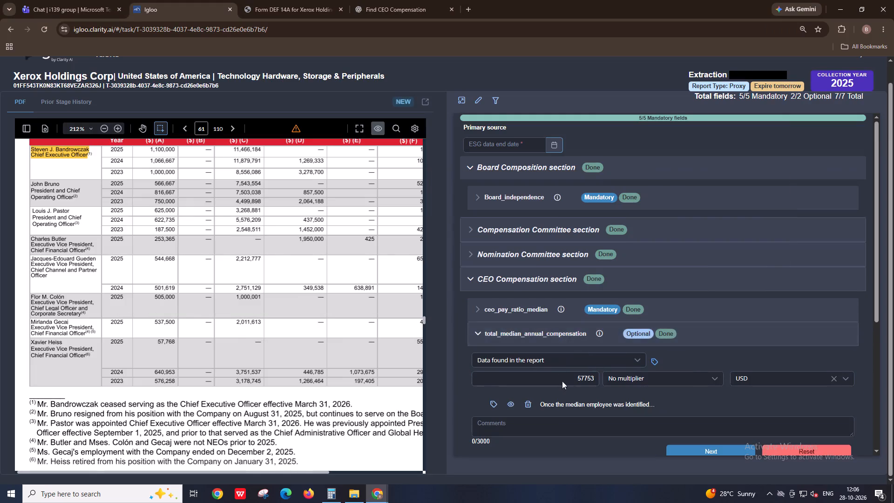
pyautogui.click(133, 310)
pyautogui.hotkey('ctrl', 'v')
pyautogui.hotkey('alt', 'Tab')
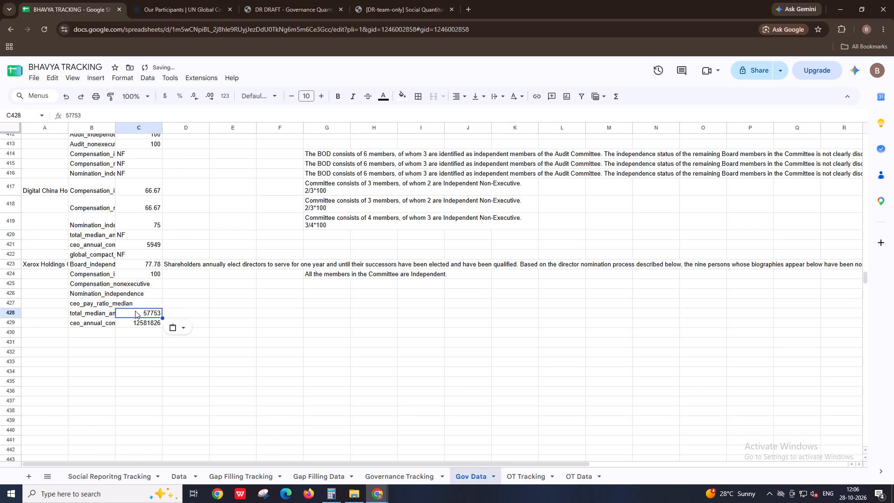
# Copy the ceo_pay_ratio_median value 218 from the extraction into cell C427 of the tracking spreadsheet.
pyautogui.click(588, 309)
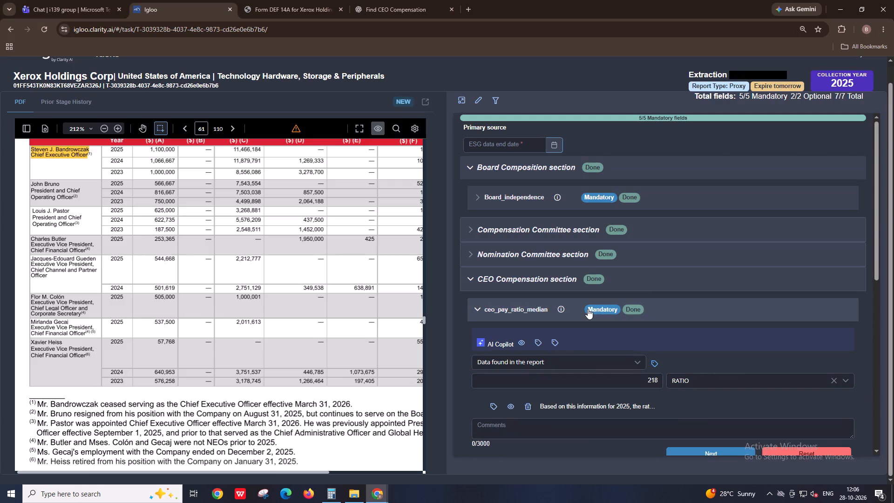
pyautogui.keyDown('alt'); pyautogui.click(573, 384); pyautogui.keyUp('alt')
pyautogui.hotkey('alt', 'Tab')
pyautogui.click(144, 302)
pyautogui.hotkey('ctrl', 'v')
pyautogui.hotkey('alt', 'Tab')
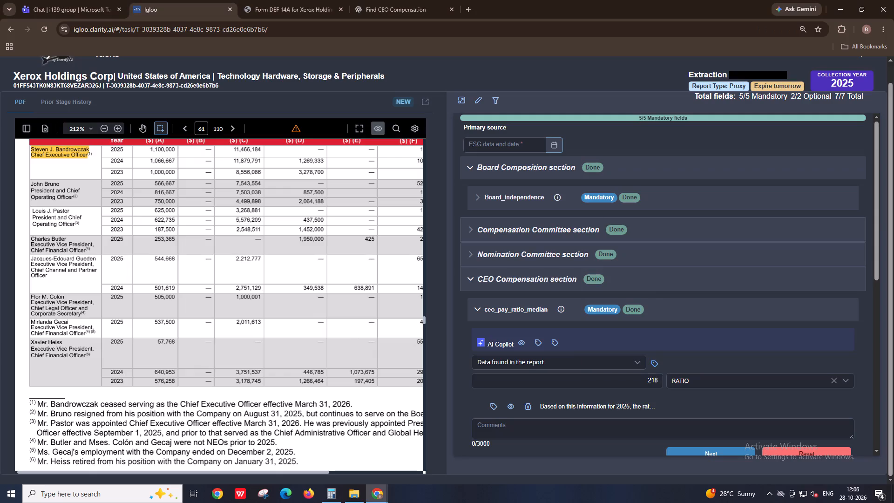
# Fill the value 100 from C424 down through C426 for the compensation and nomination committee fields.
pyautogui.hotkey('alt', 'Tab')
pyautogui.moveTo(154, 274); pyautogui.dragTo(156, 297)
pyautogui.hotkey('ctrl', 'd')
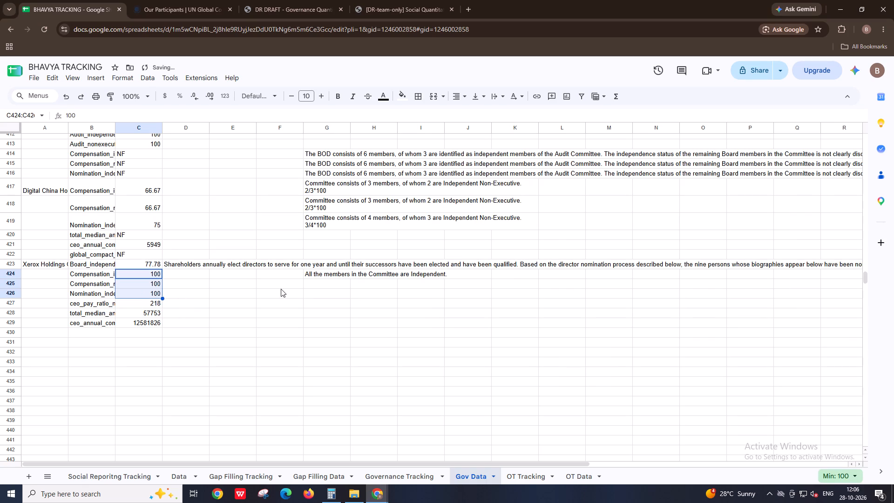
# Fill the comment "All the members in the Committee are Independent." from G424 down through G426.
pyautogui.moveTo(325, 277); pyautogui.dragTo(325, 295)
pyautogui.hotkey('ctrl', 'd')
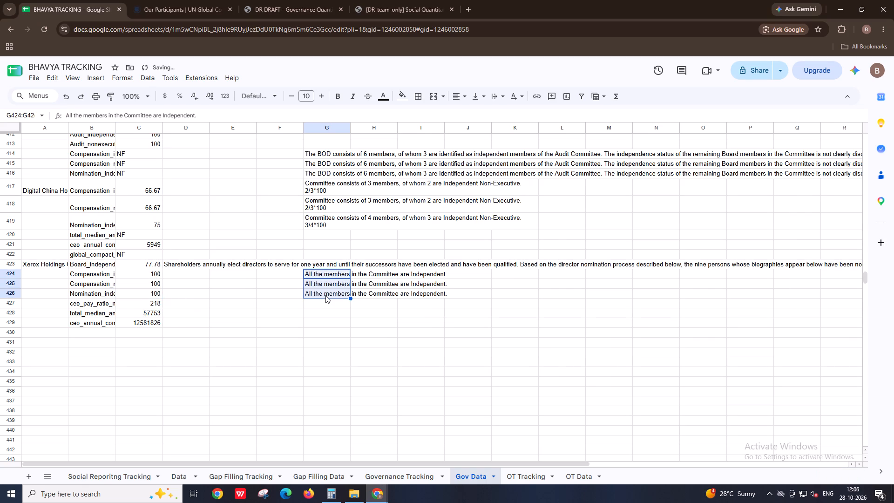
# Check the logged Xerox compensation values against the extraction and count the field names in B423:B429.
pyautogui.click(136, 299)
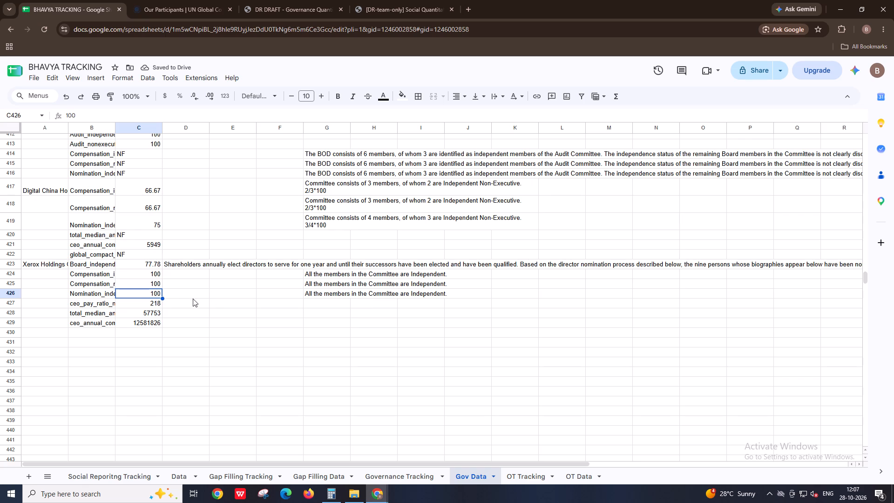
pyautogui.click(143, 322)
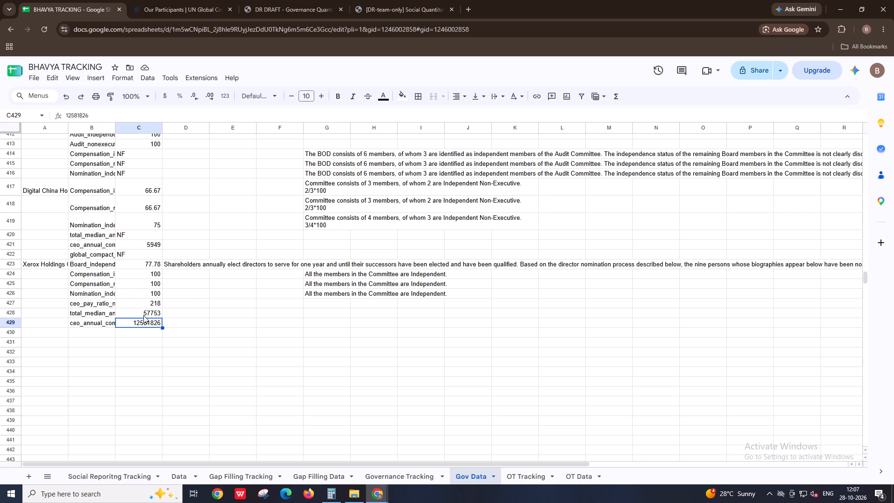
pyautogui.click(144, 312)
pyautogui.hotkey('alt', 'Tab')
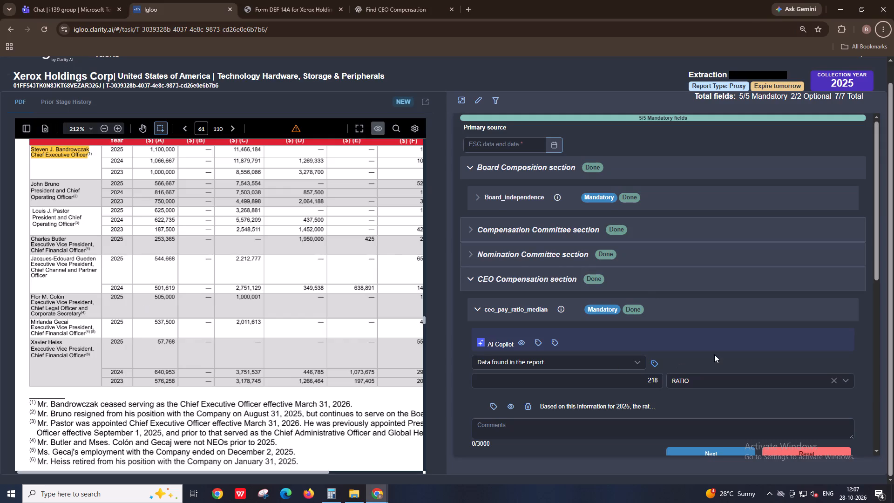
pyautogui.scroll(-5, 714, 354)
pyautogui.hotkey('alt', 'Tab')
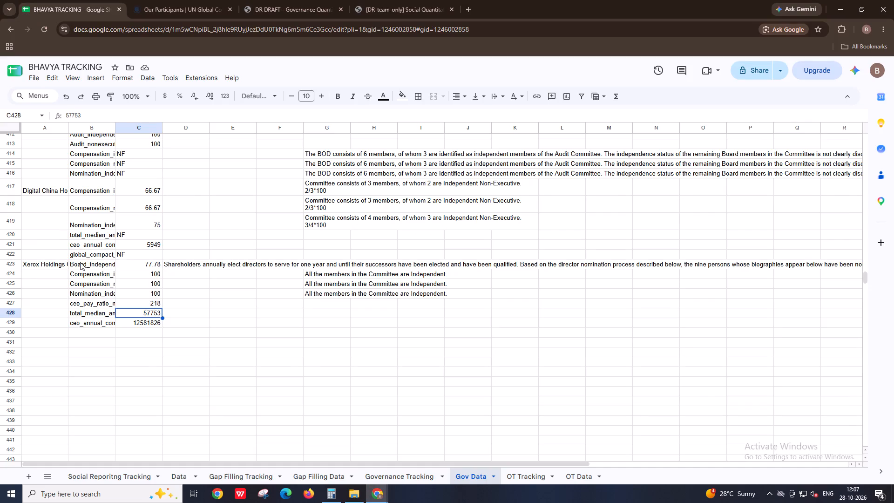
pyautogui.moveTo(80, 262); pyautogui.dragTo(95, 325)
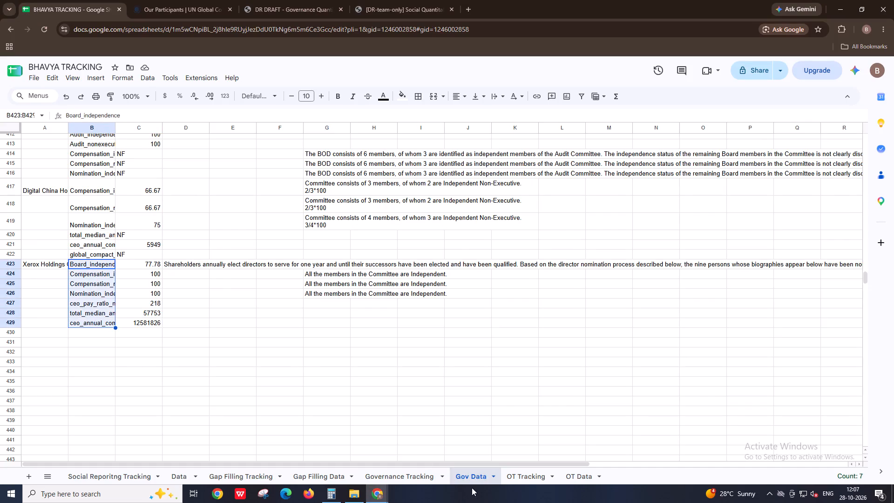
# On the Governance Tracking sheet, enter the Xerox Holdings Corp counts 5, 0, 2 and 0 in F196:I196.
pyautogui.click(427, 482)
pyautogui.click(395, 326)
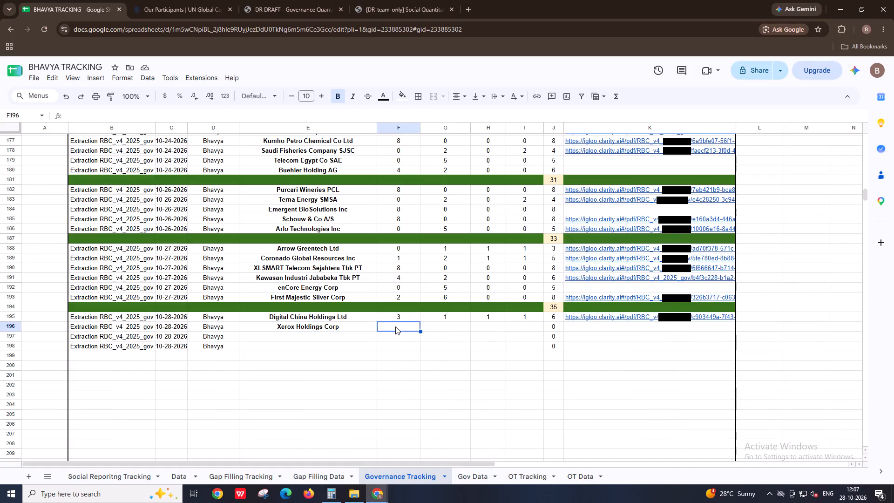
pyautogui.press('5')
pyautogui.press('Right')
pyautogui.press('0')
pyautogui.press('Right')
pyautogui.press('2')
pyautogui.press('Right')
pyautogui.press('0')
pyautogui.press('Right')
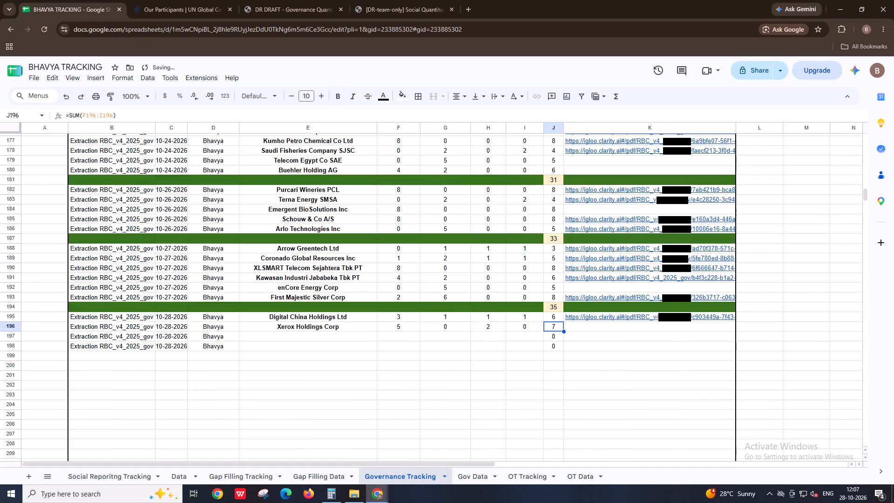
pyautogui.press('Right')
pyautogui.press('Down')
pyautogui.press('Left')
pyautogui.press('Left')
pyautogui.press('Left')
pyautogui.press('Left')
pyautogui.press('Left')
pyautogui.press('Left')
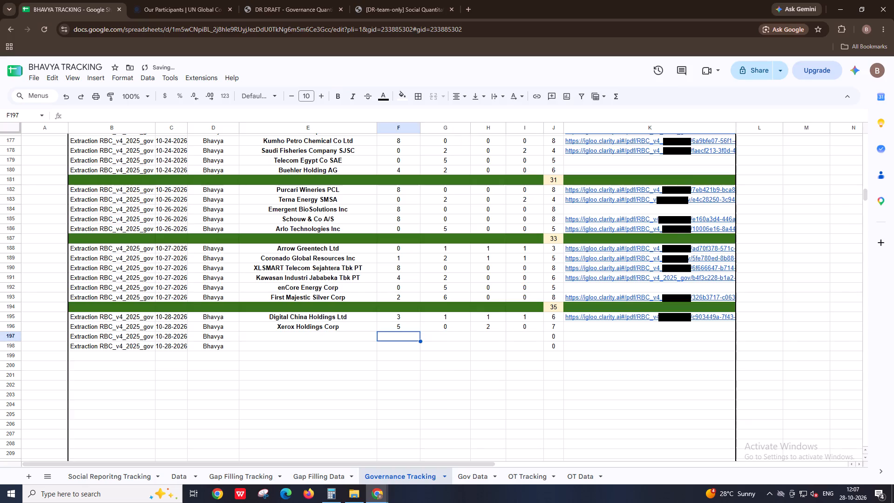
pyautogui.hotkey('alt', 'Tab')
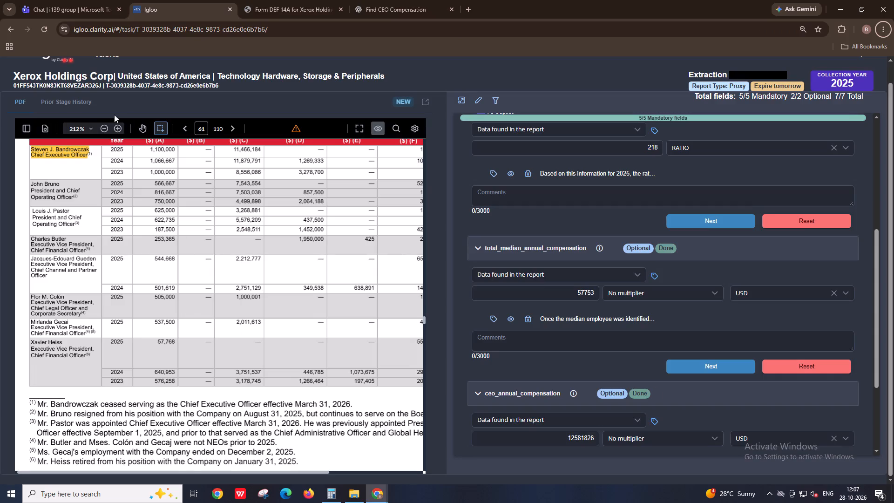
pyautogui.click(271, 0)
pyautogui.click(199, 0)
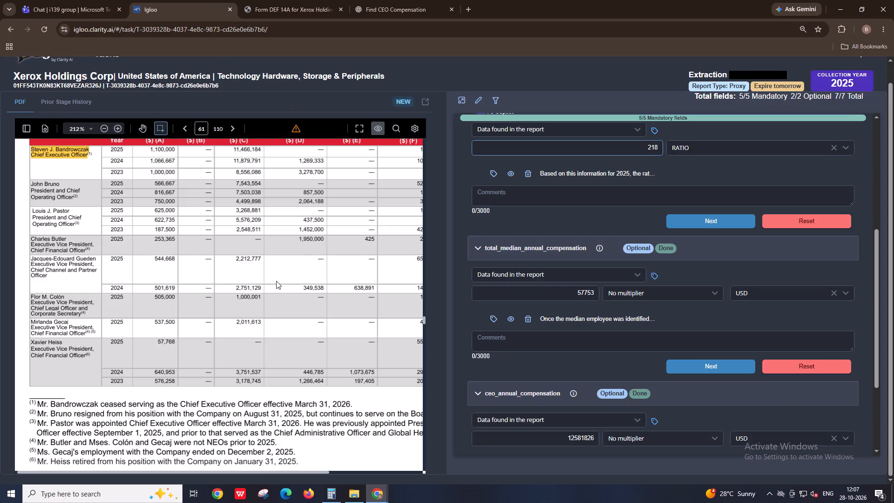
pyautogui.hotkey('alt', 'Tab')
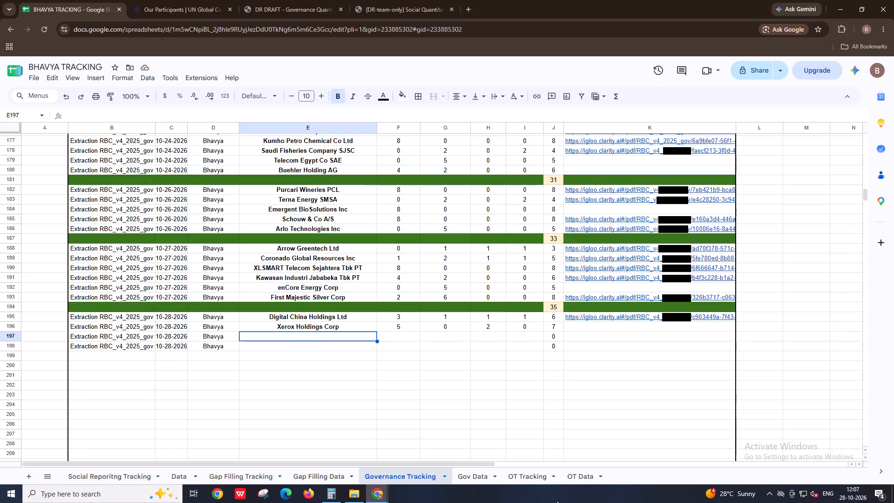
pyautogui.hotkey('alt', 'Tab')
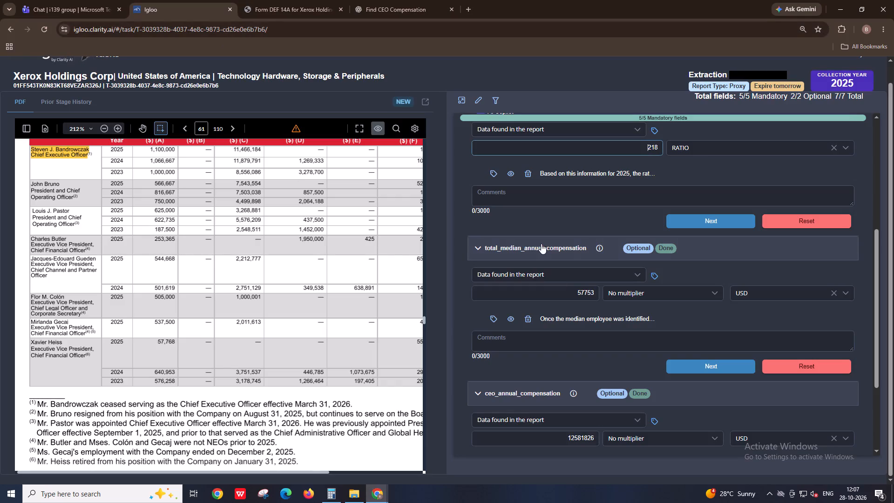
# Review the Nomination_independence entry against its highlighted source passage in the Xerox report, leaving all extraction sections collapsed.
pyautogui.click(541, 244)
pyautogui.scroll(4, 555, 201)
pyautogui.click(549, 240)
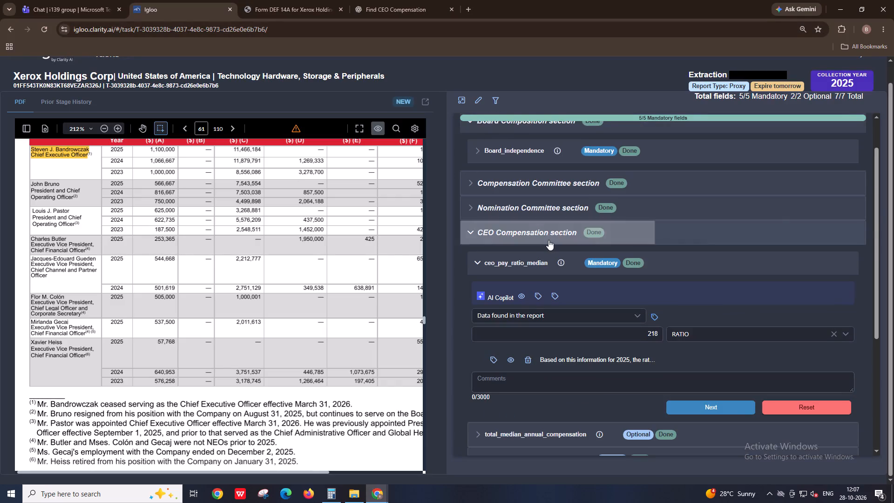
pyautogui.click(541, 166)
pyautogui.click(537, 214)
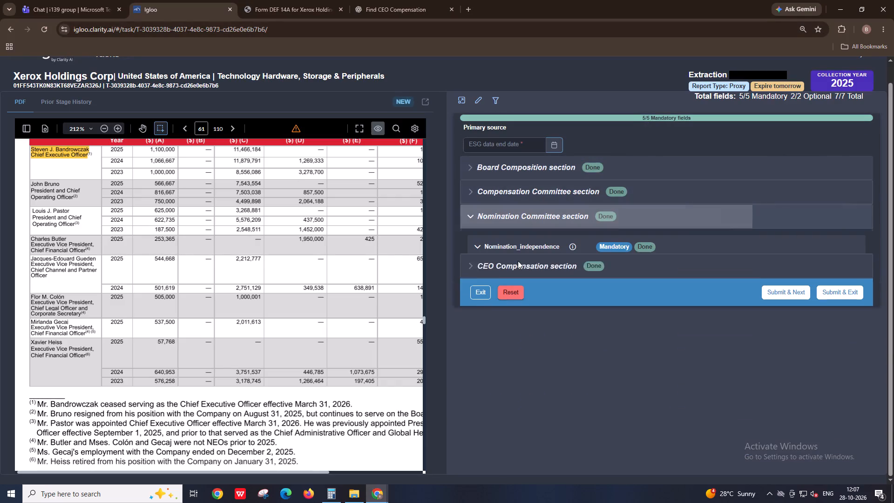
pyautogui.click(531, 283)
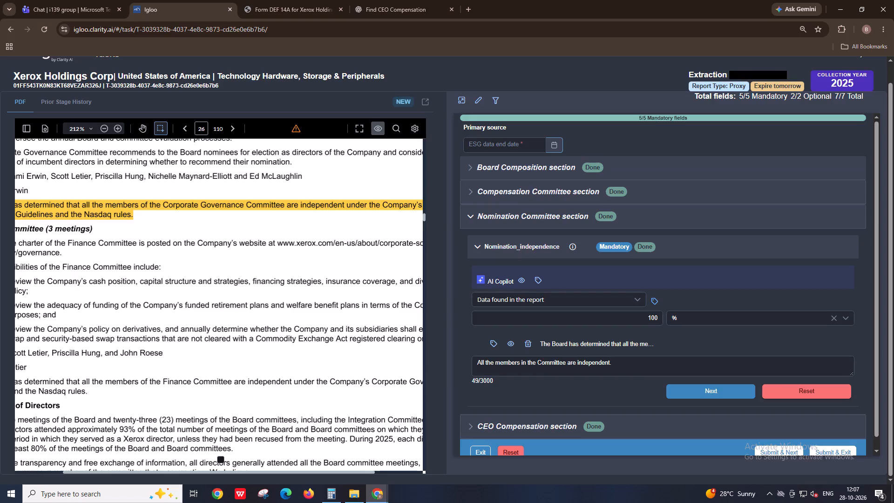
pyautogui.keyDown('ctrl'); pyautogui.scroll(-1, 157, 335); pyautogui.keyUp('ctrl')
pyautogui.scroll(3, 157, 335)
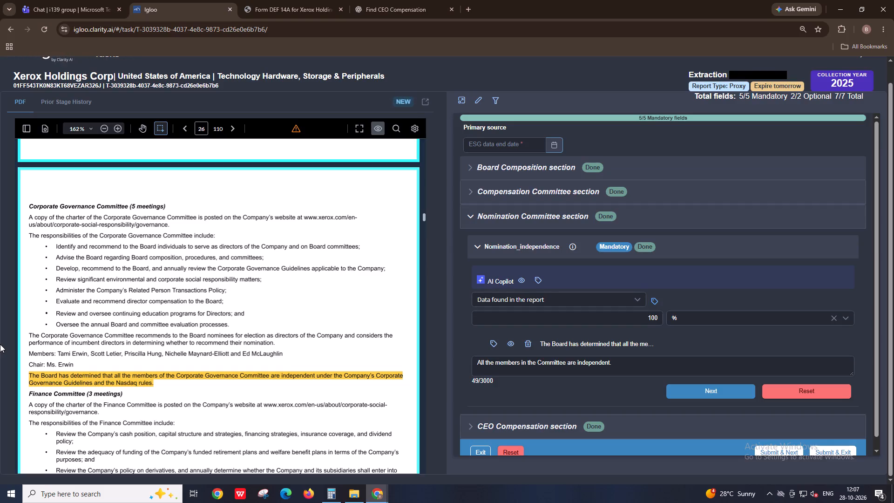
pyautogui.click(531, 236)
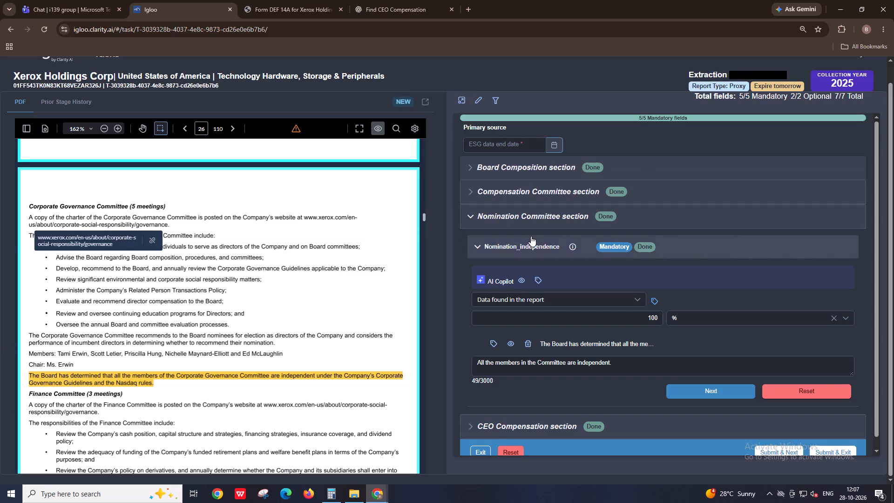
pyautogui.click(531, 222)
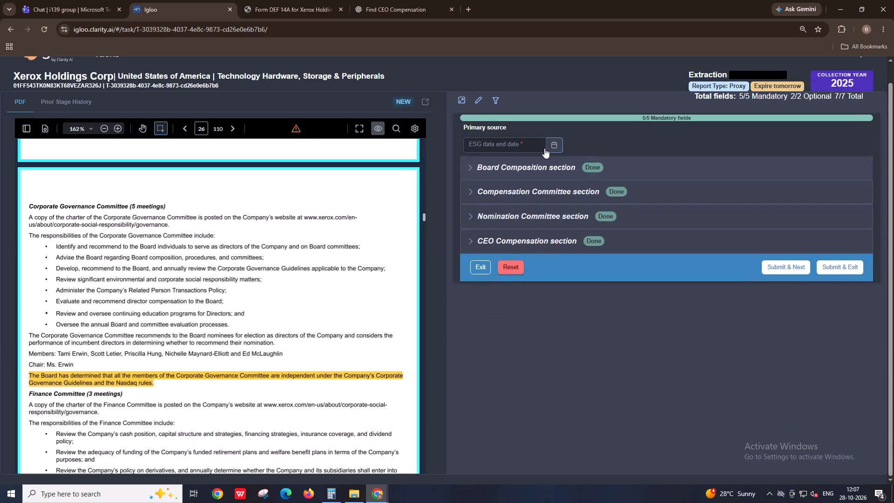
# Set the primary source's ESG data end date to 31/12/2025.
pyautogui.click(553, 142)
pyautogui.click(530, 274)
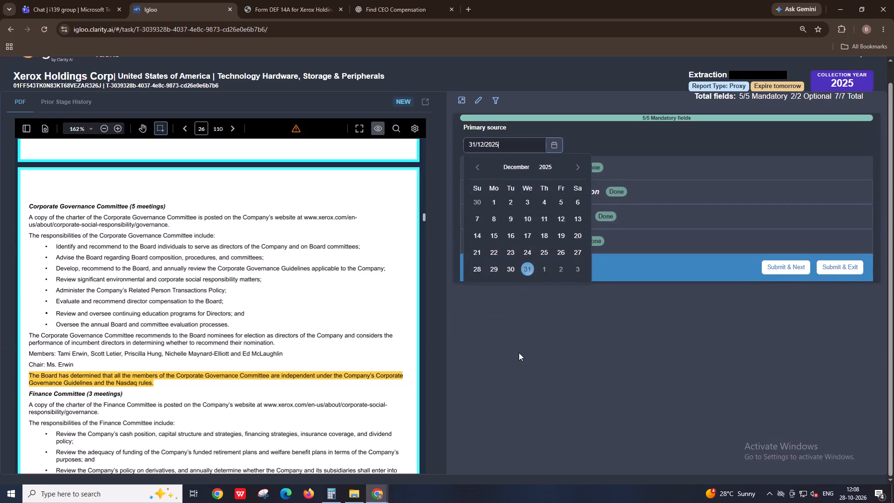
pyautogui.click(519, 353)
# Count the 10-28-2026 entries in rows 195 to 198 of the Governance Tracking sheet.
pyautogui.hotkey('alt', 'Tab')
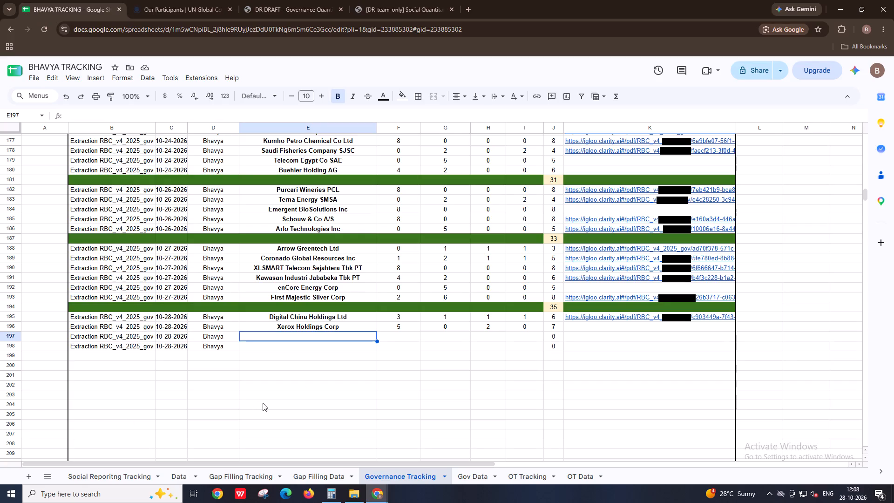
pyautogui.moveTo(220, 347); pyautogui.dragTo(213, 317)
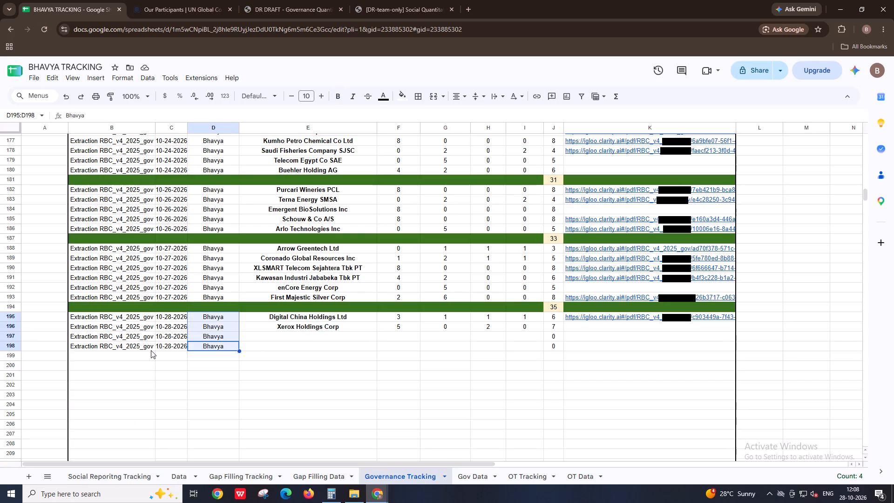
pyautogui.moveTo(150, 347); pyautogui.dragTo(144, 313)
pyautogui.moveTo(175, 345); pyautogui.dragTo(176, 319)
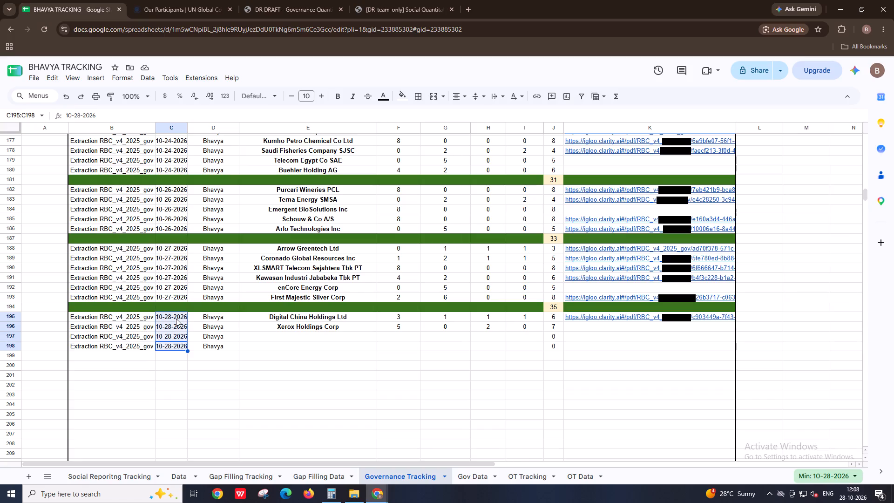
pyautogui.click(813, 482)
pyautogui.click(806, 459)
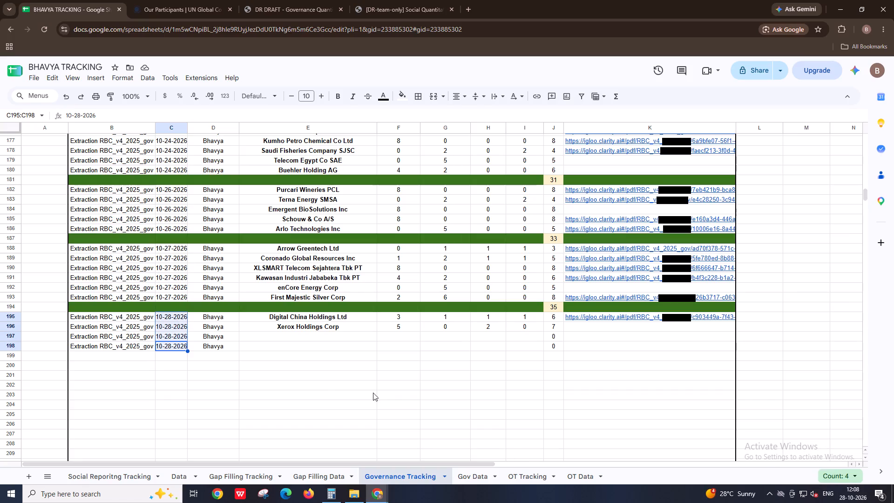
pyautogui.click(327, 387)
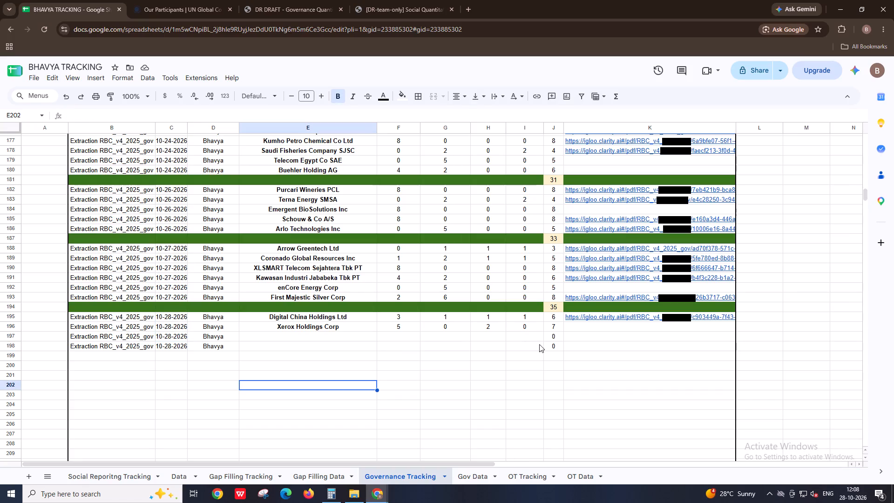
# Check the sum of the row totals in J195:J198 on the Governance Tracking sheet.
pyautogui.moveTo(549, 342); pyautogui.dragTo(547, 317)
pyautogui.click(547, 317)
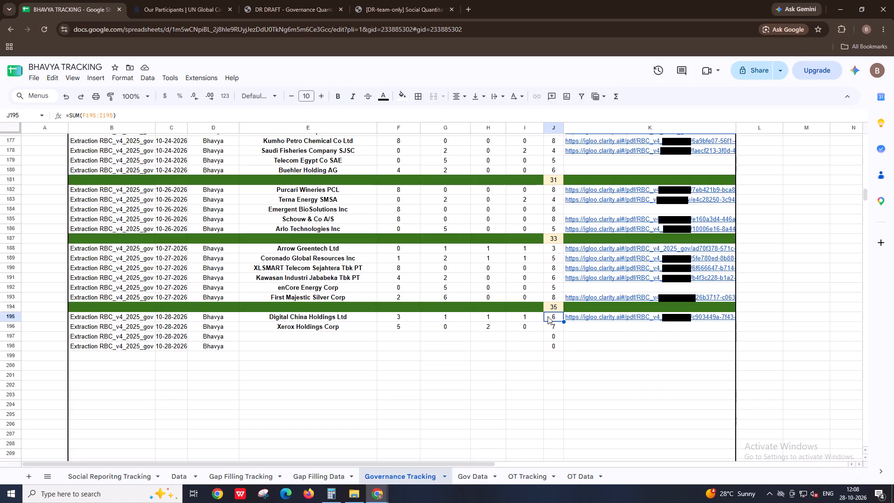
pyautogui.moveTo(553, 319); pyautogui.dragTo(553, 348)
pyautogui.click(829, 480)
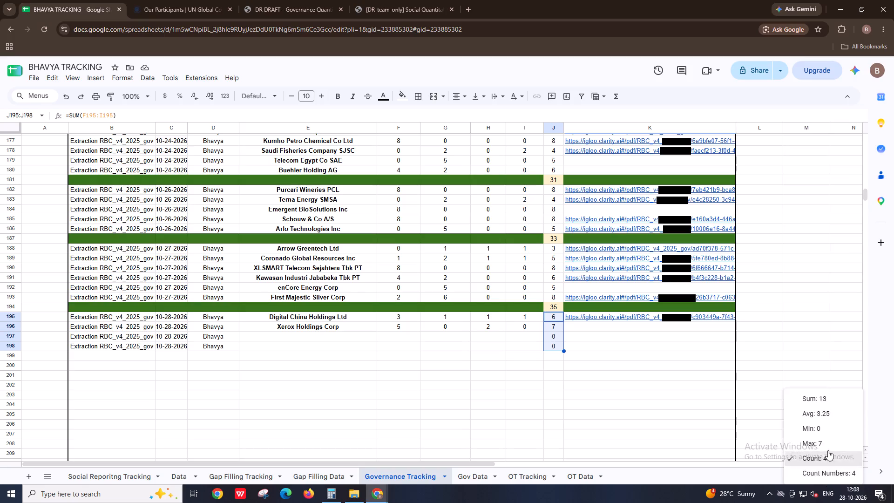
pyautogui.click(813, 402)
pyautogui.click(535, 430)
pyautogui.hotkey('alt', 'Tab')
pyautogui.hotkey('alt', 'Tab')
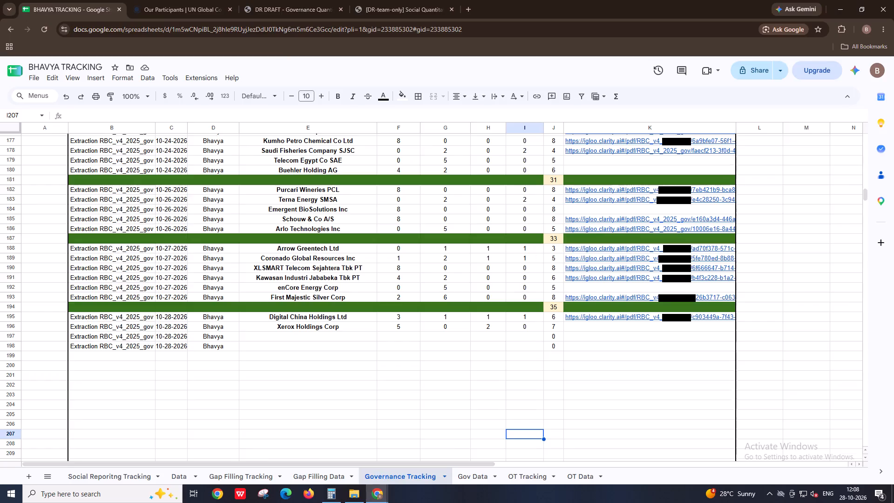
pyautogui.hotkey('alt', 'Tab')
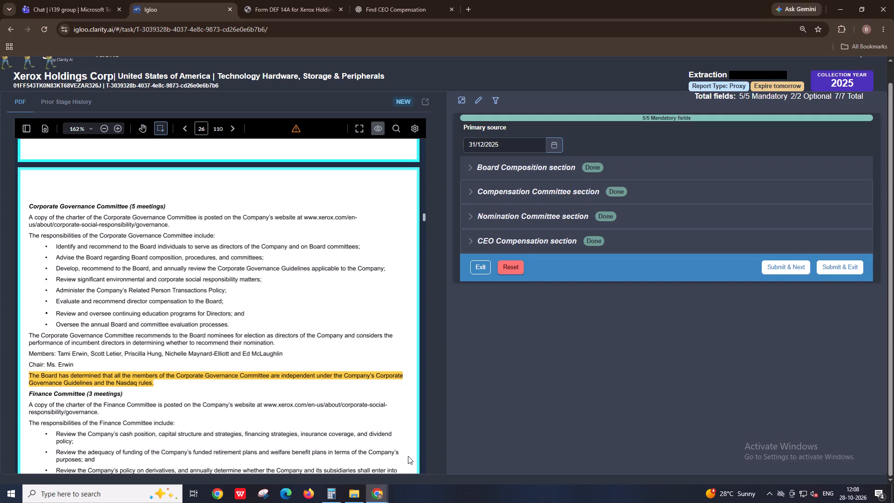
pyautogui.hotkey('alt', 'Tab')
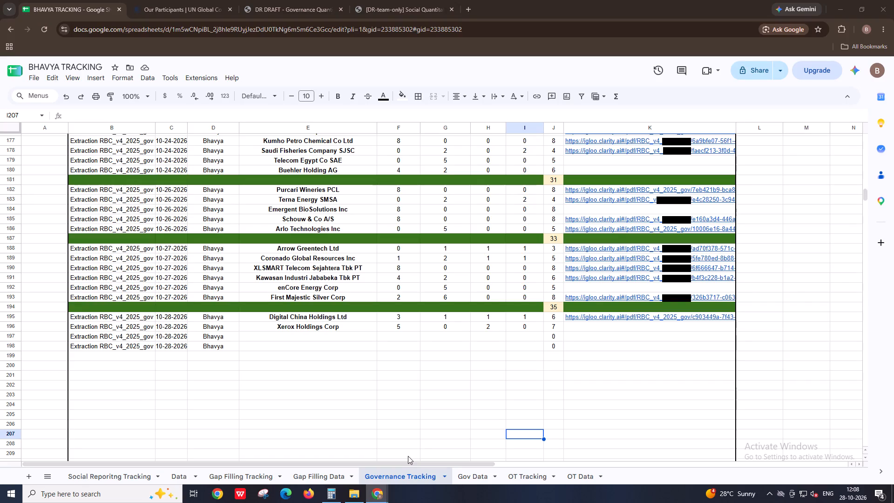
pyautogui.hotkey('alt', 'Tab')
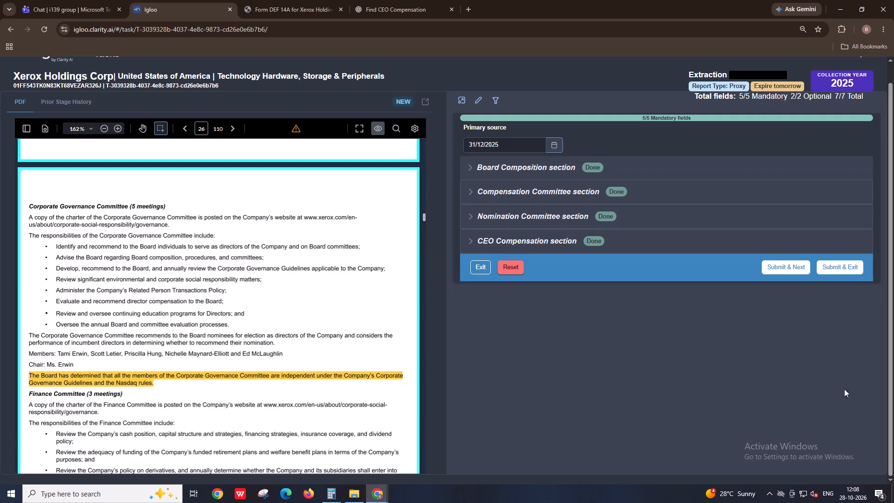
# Submit the completed Xerox Holdings Corp extraction and exit to the Igloo task list.
pyautogui.click(828, 267)
pyautogui.hotkey('alt', 'Tab')
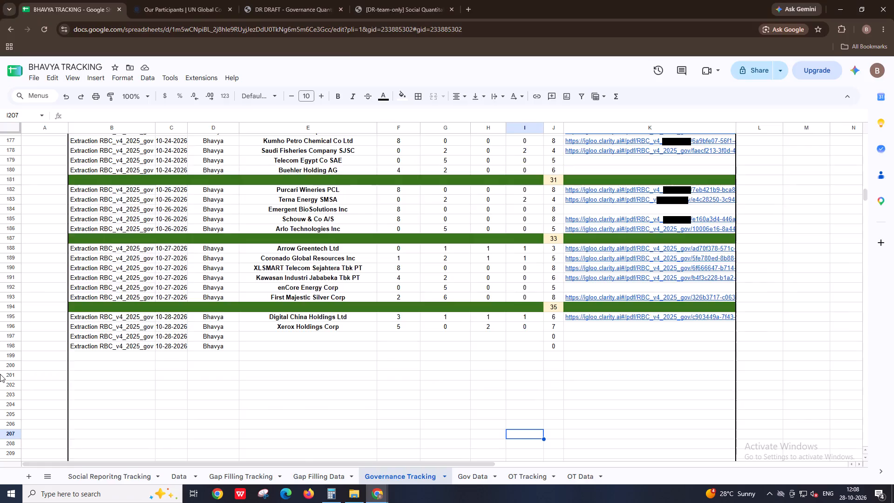
pyautogui.hotkey('alt', 'Tab')
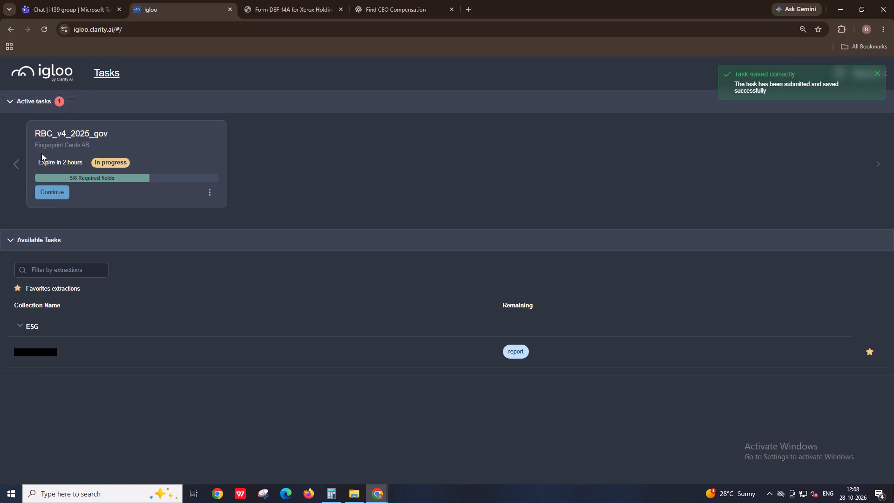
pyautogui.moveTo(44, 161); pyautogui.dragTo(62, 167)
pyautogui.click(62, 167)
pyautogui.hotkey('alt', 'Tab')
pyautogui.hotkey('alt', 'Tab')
# Switch to the BHAVYA TRACKING spreadsheet and check the Xerox Holdings Corp row total in J196 of the Governance Tracking sheet.
pyautogui.hotkey('alt', 'Tab')
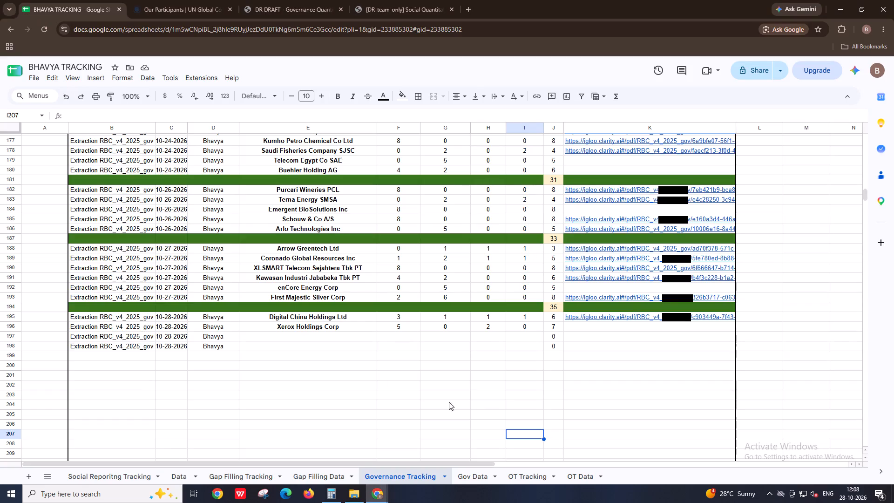
pyautogui.click(547, 327)
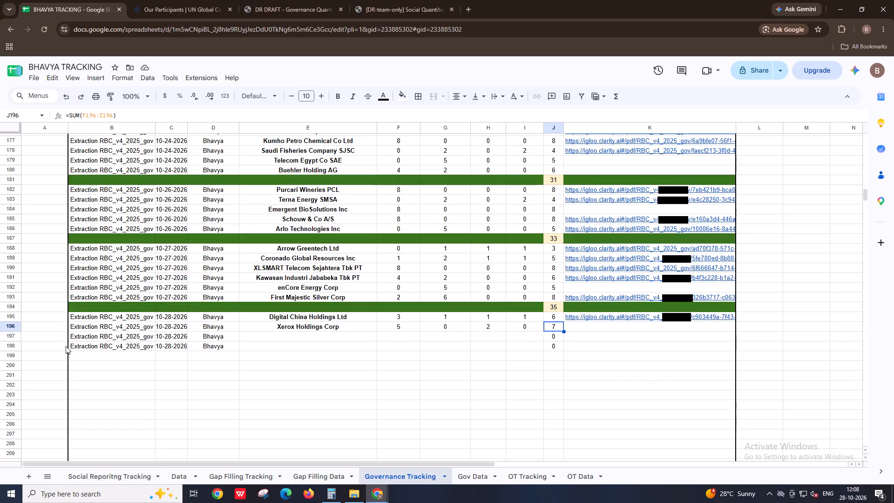
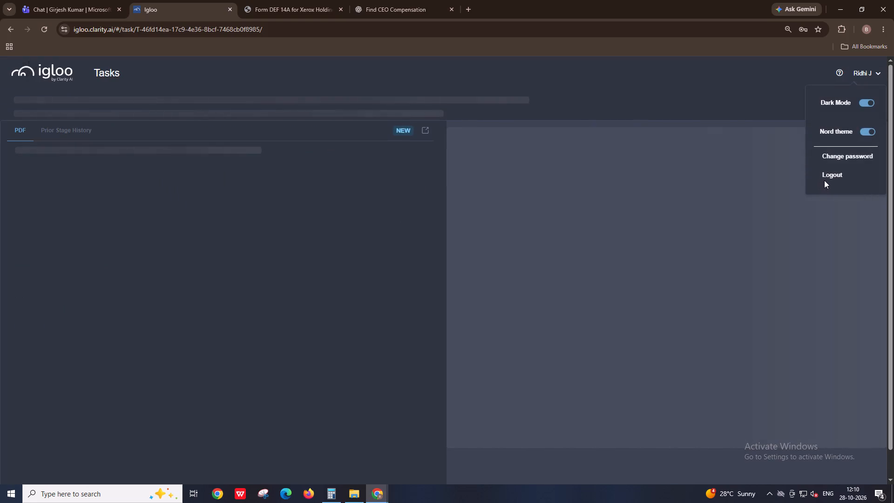
# Log out of the Igloo account from the open I-80 Gold Corp extraction task and confirm the logout.
pyautogui.click(827, 177)
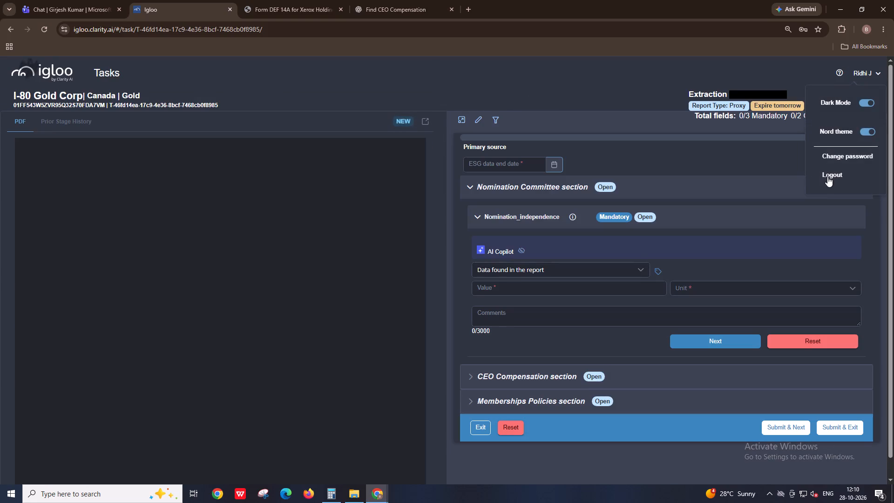
pyautogui.click(514, 293)
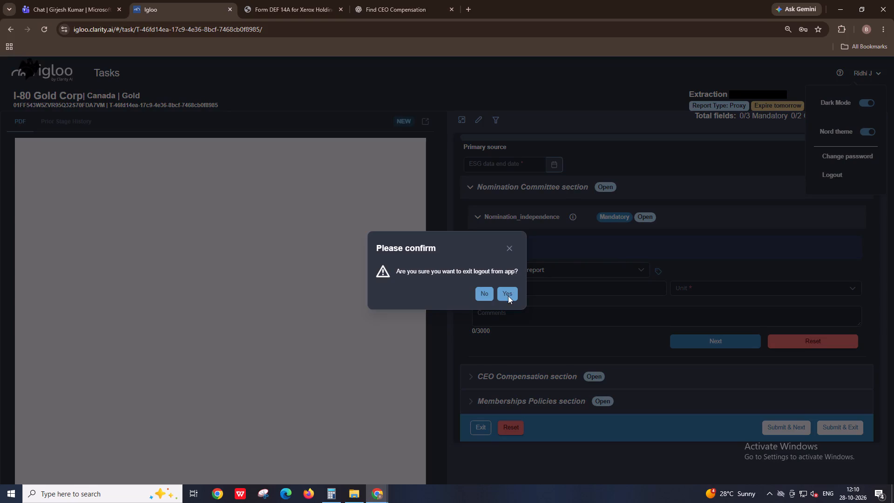
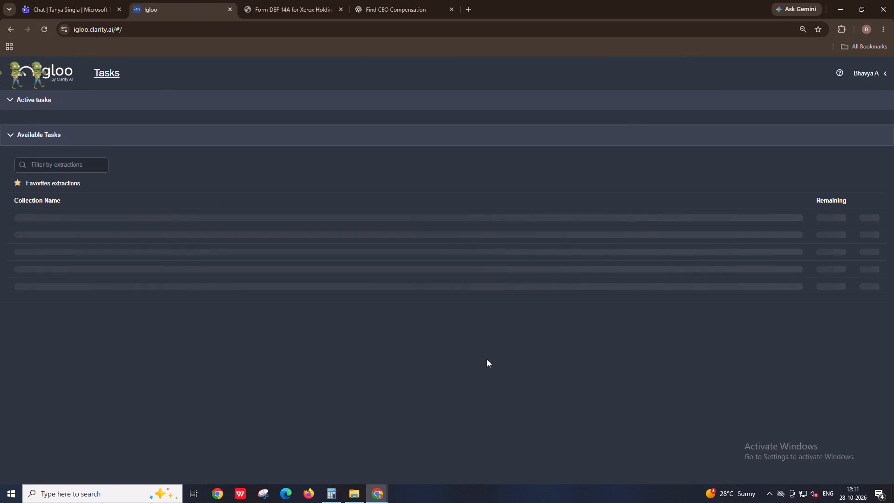
# Open the Hornbach Baumarkt AG extraction task for collection year 2025.
pyautogui.click(510, 347)
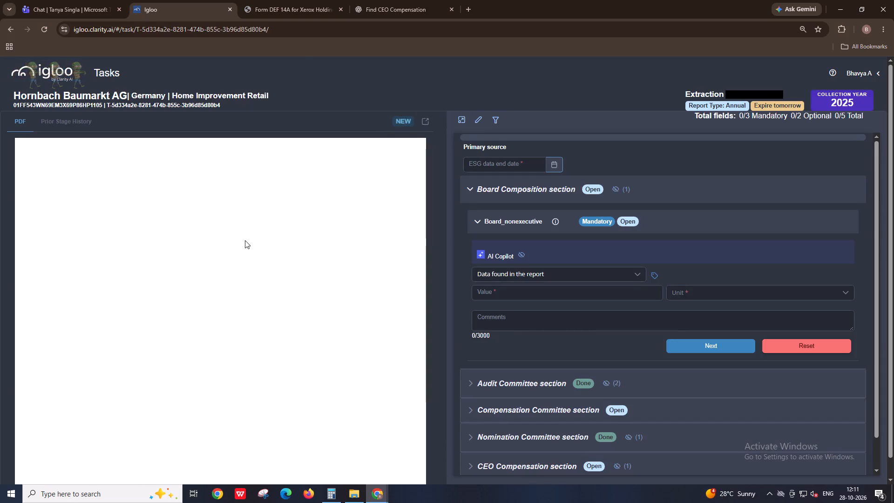
# Copy the company name Hornbach Baumarkt AG and paste it into the company cell of row 197 in the BHAVYA TRACKING spreadsheet.
pyautogui.keyDown('alt'); pyautogui.click(52, 95); pyautogui.keyUp('alt')
pyautogui.hotkey('alt', 'Tab')
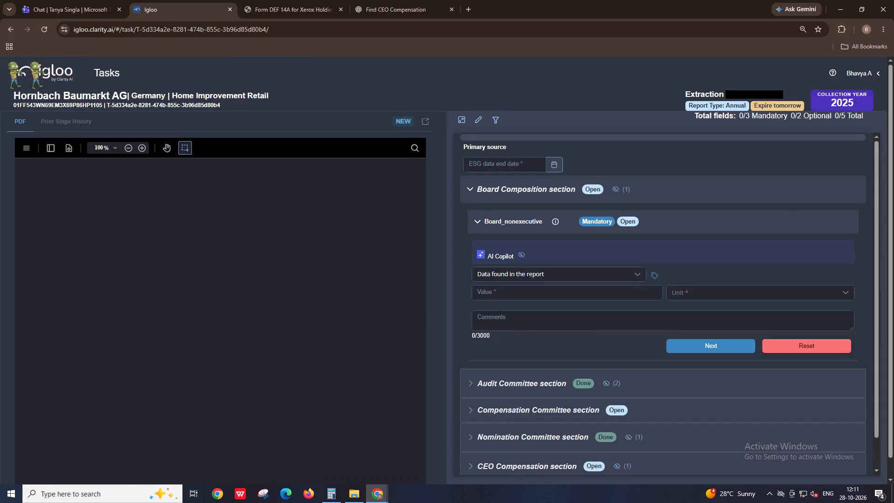
pyautogui.click(330, 337)
pyautogui.hotkey('ctrl', 'v')
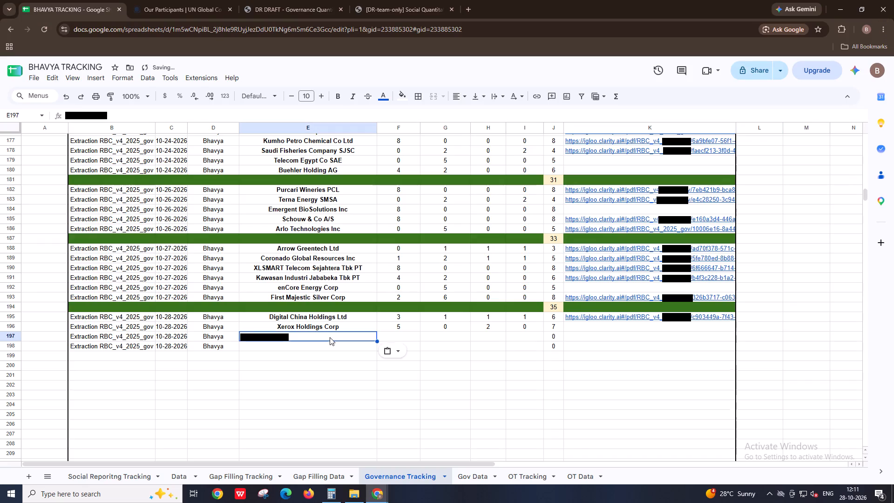
# Return to Igloo and close the Xerox Holdings Form DEF 14A page.
pyautogui.hotkey('alt', 'Tab')
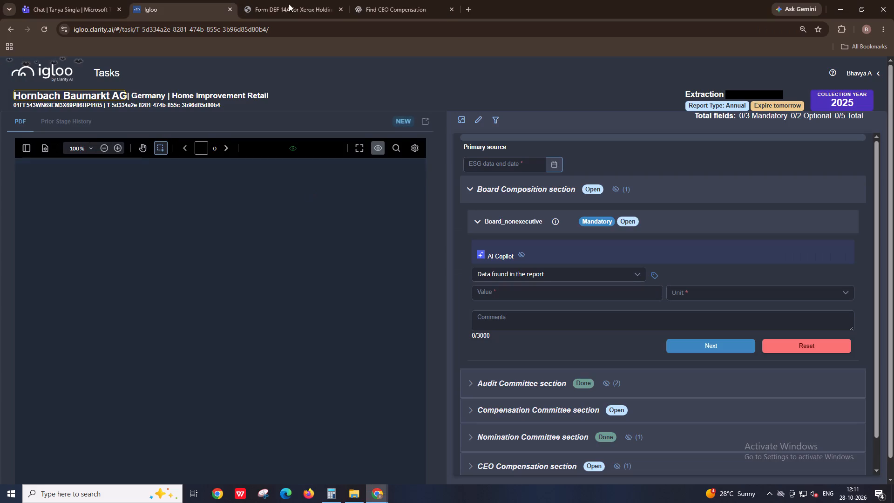
pyautogui.click(278, 0)
pyautogui.click(207, 0)
pyautogui.middleClick(285, 0)
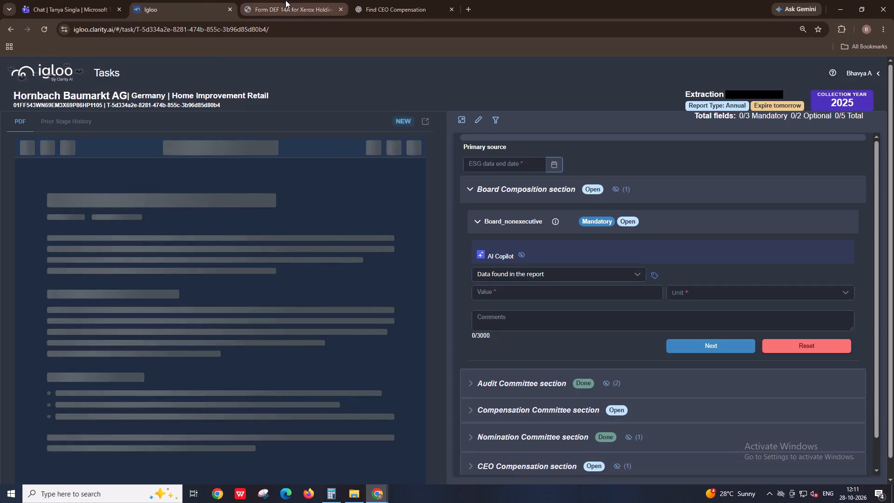
# Download the Hornbach Baumarkt AG report PDF from the task and open the downloaded file.
pyautogui.scroll(1, 285, 0)
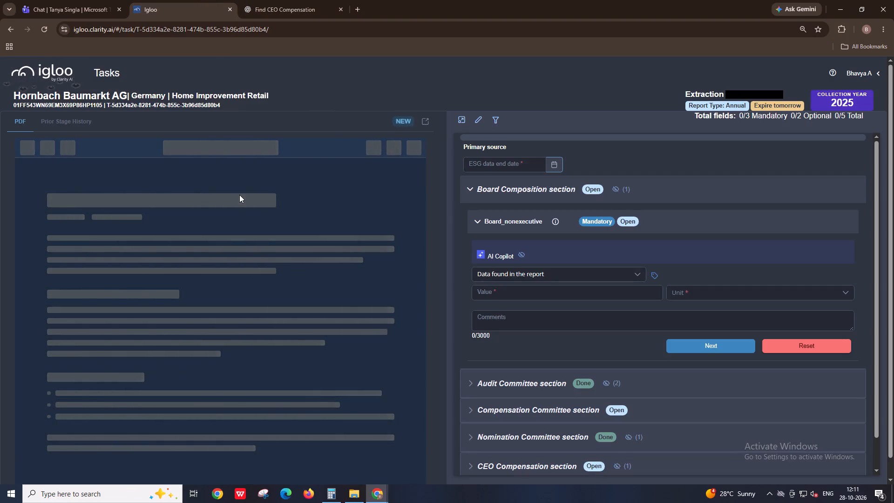
pyautogui.click(410, 142)
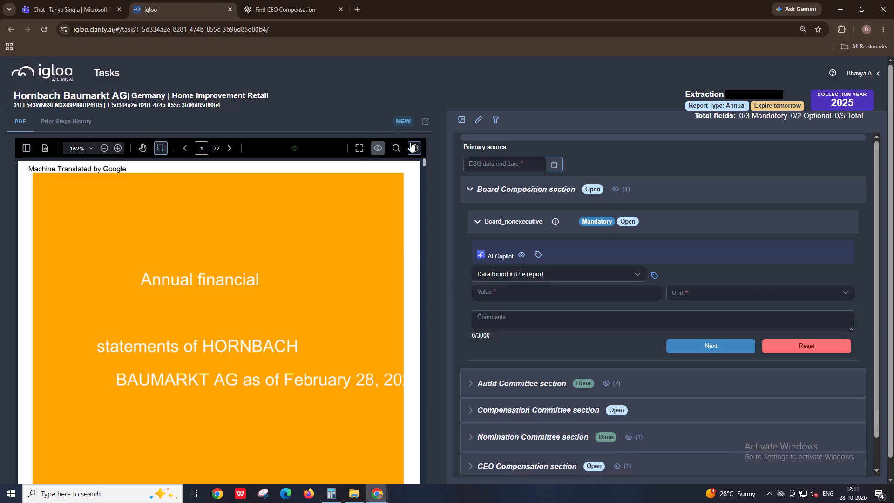
pyautogui.click(398, 197)
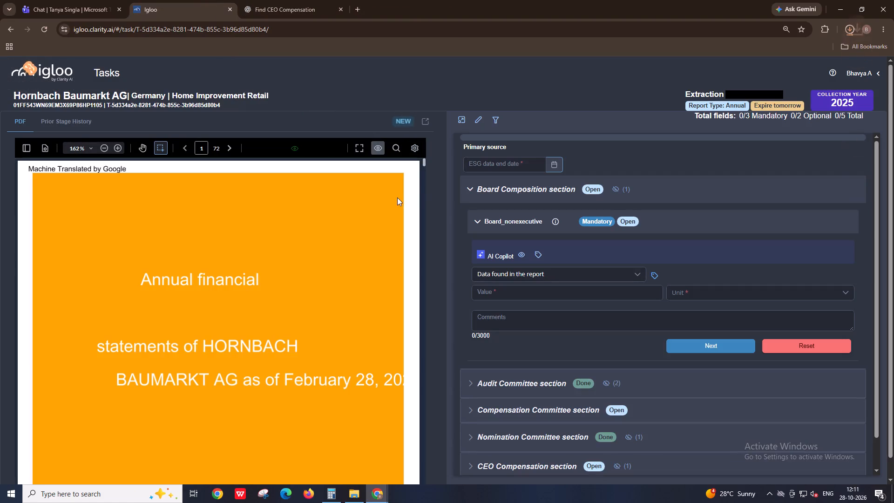
pyautogui.click(759, 55)
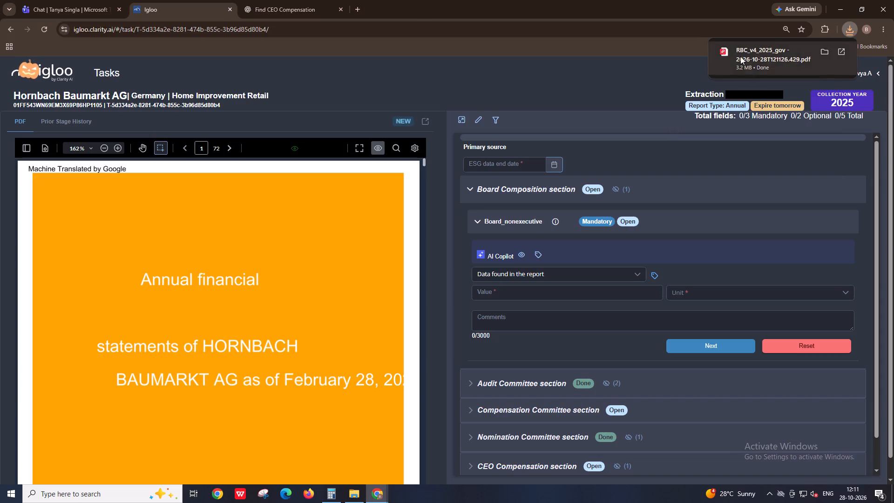
# Back in the Igloo task, view the report passage tagged by AI Copilot for the Board_nonexecutive field.
pyautogui.moveTo(177, 0); pyautogui.dragTo(177, 5)
pyautogui.scroll(-5, 162, 262)
pyautogui.keyDown('ctrl'); pyautogui.scroll(-1, 162, 262); pyautogui.keyUp('ctrl')
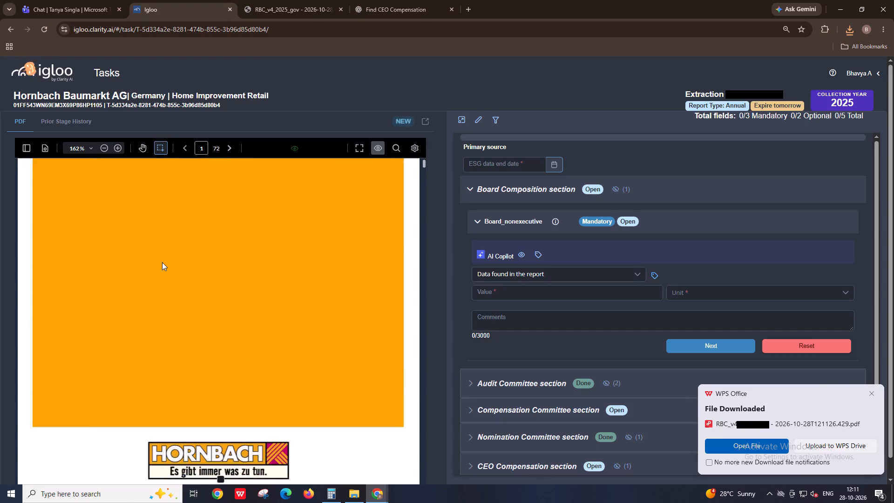
pyautogui.scroll(-5, 162, 262)
pyautogui.keyDown('ctrl'); pyautogui.scroll(2, 154, 311); pyautogui.keyUp('ctrl')
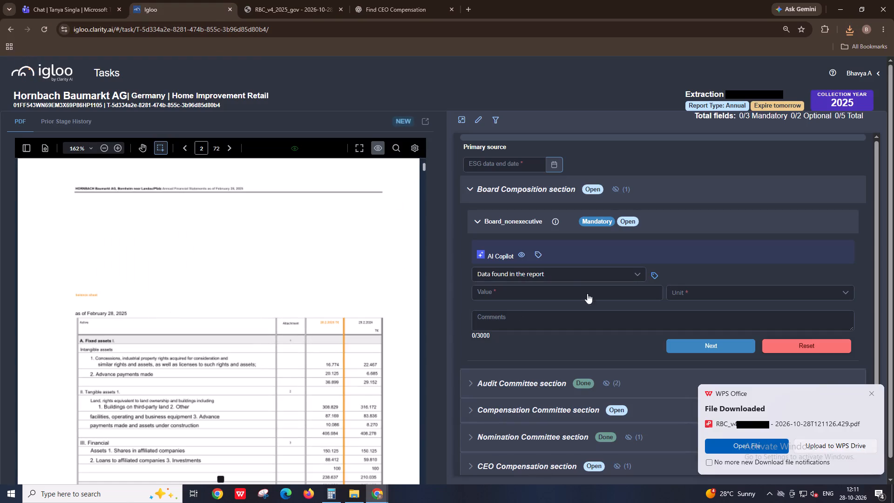
pyautogui.click(537, 260)
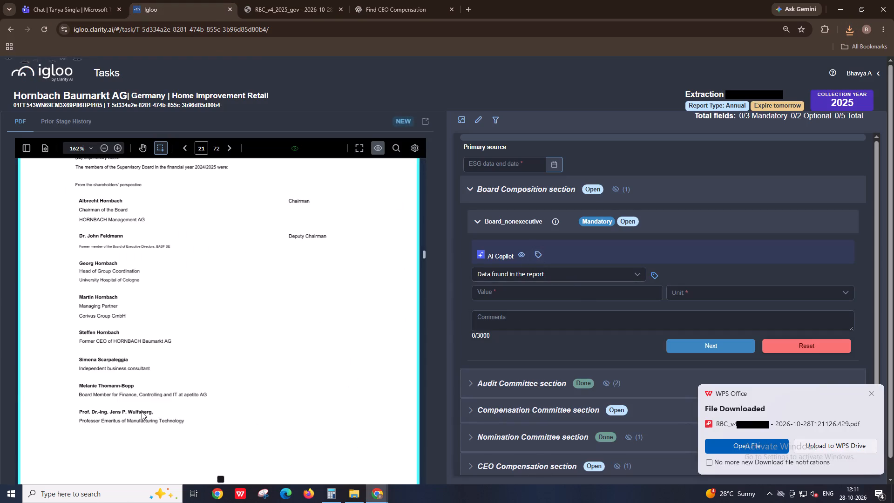
pyautogui.scroll(2, 132, 298)
# Go to page 21 of the downloaded report and examine the Supervisory Board members and their roles.
pyautogui.click(281, 0)
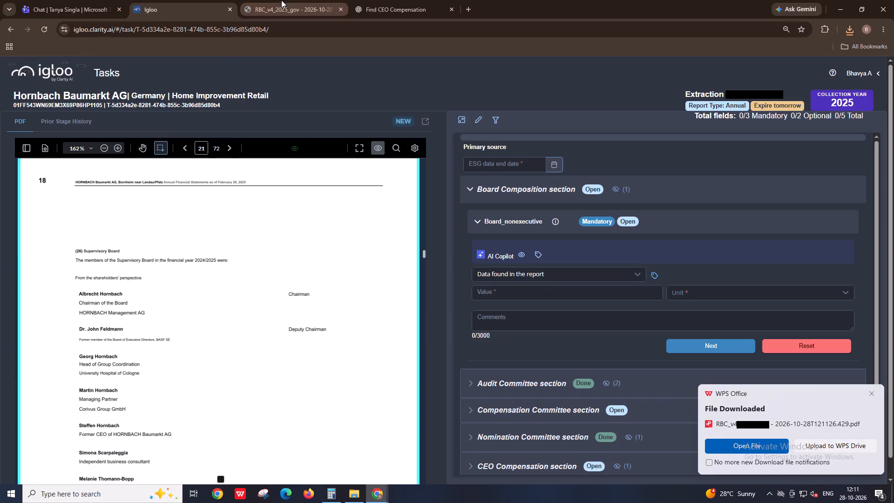
pyautogui.click(354, 71)
pyautogui.write('21')
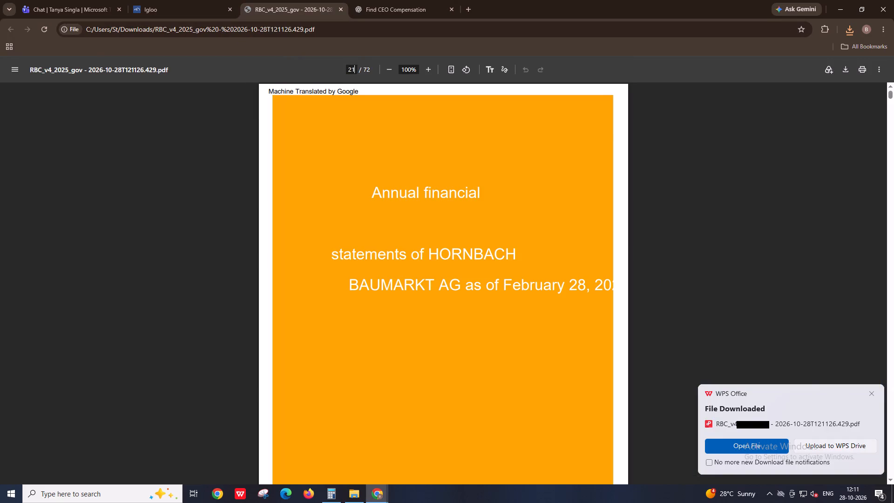
pyautogui.press('Return')
pyautogui.keyDown('ctrl'); pyautogui.scroll(4, 516, 286); pyautogui.keyUp('ctrl')
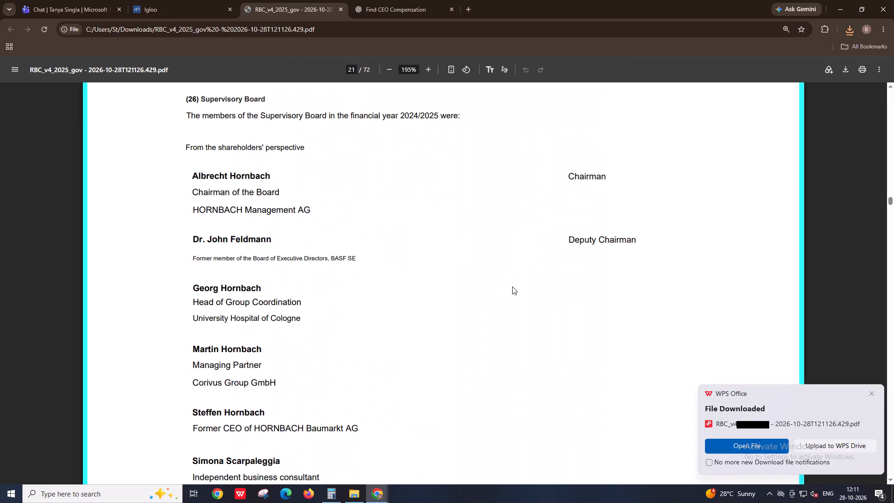
pyautogui.click(874, 394)
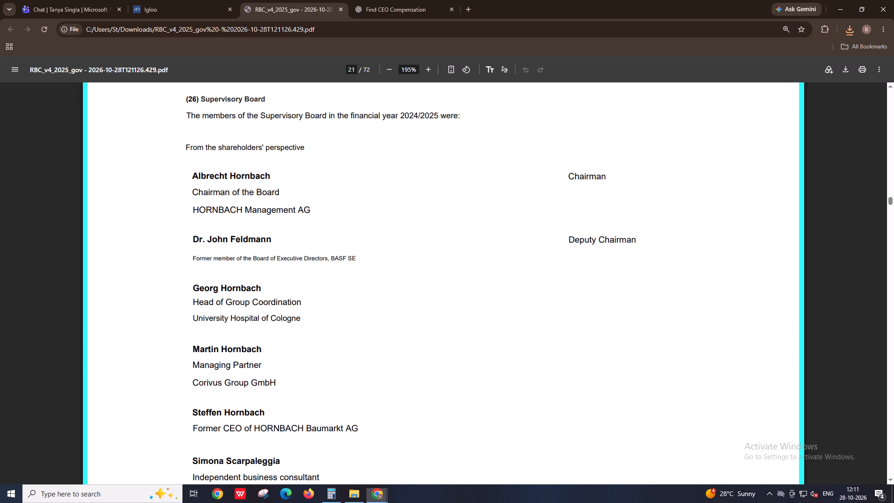
pyautogui.scroll(-1, 256, 166)
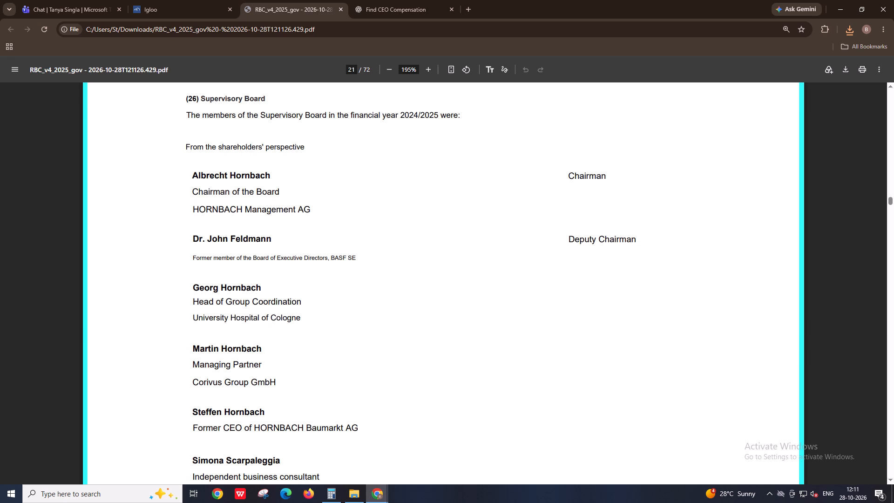
pyautogui.scroll(1, 215, 242)
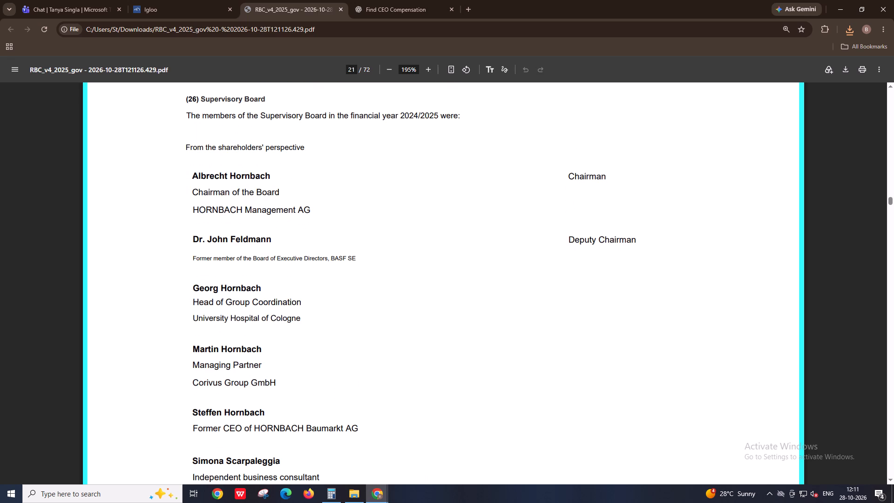
pyautogui.scroll(-1, 236, 394)
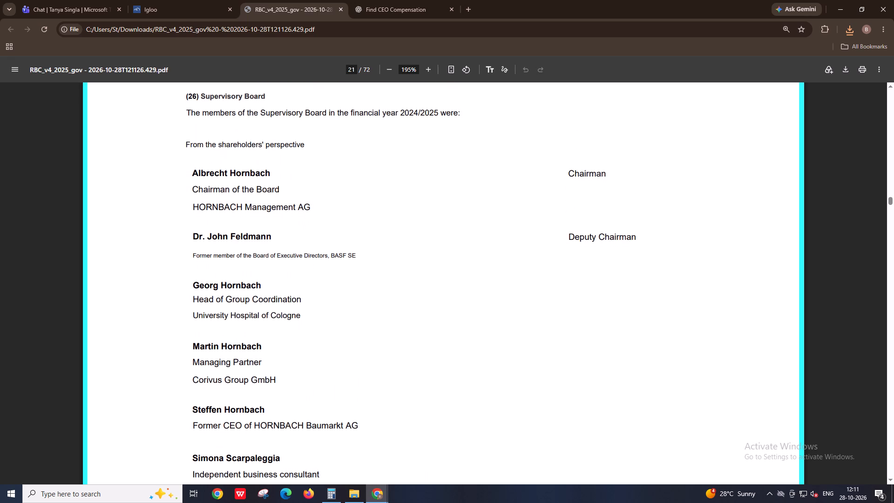
pyautogui.scroll(-3, 236, 396)
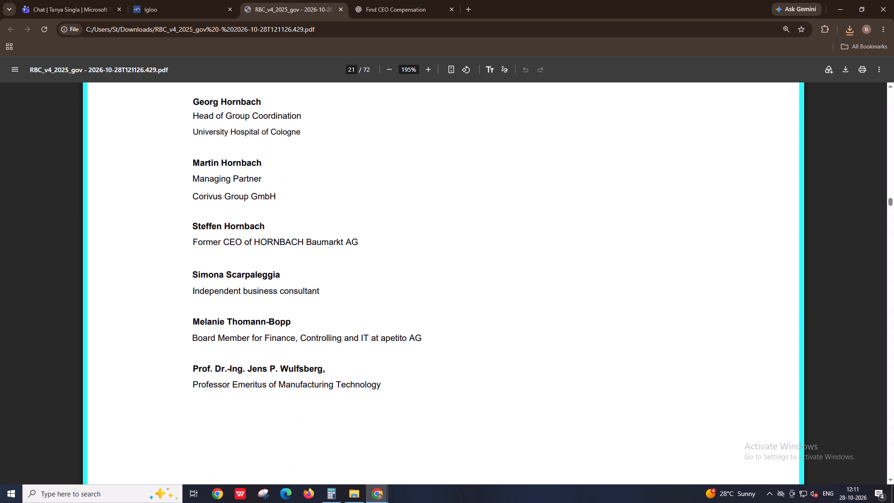
pyautogui.scroll(1, 236, 396)
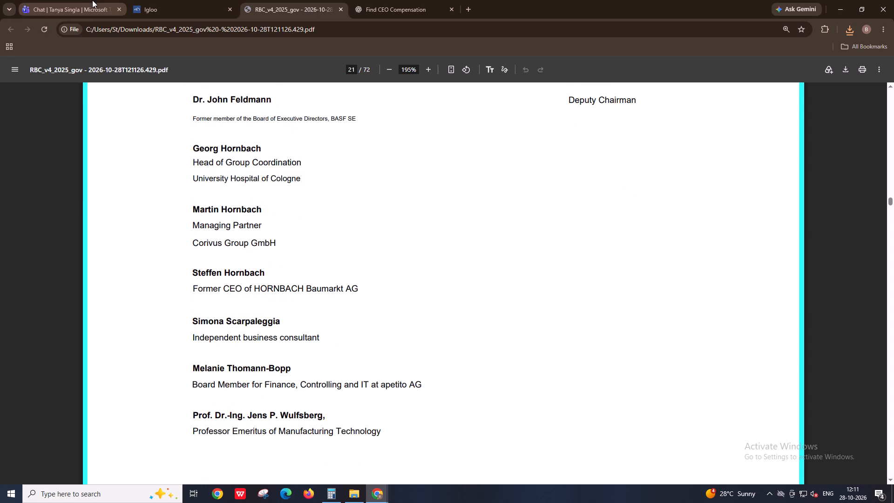
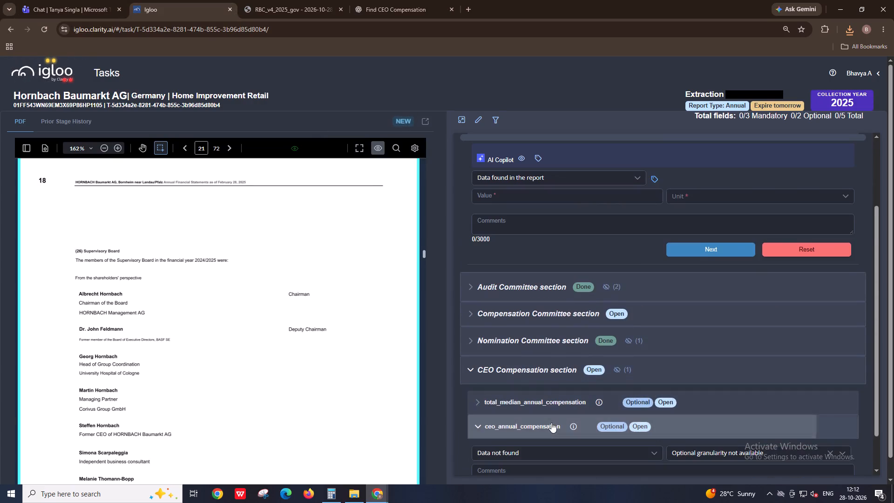
# Expand the Compensation Committee section of the task and look over its Compensation_independence and Compensation_nonexecutive fields.
pyautogui.click(551, 422)
pyautogui.click(537, 319)
pyautogui.click(536, 351)
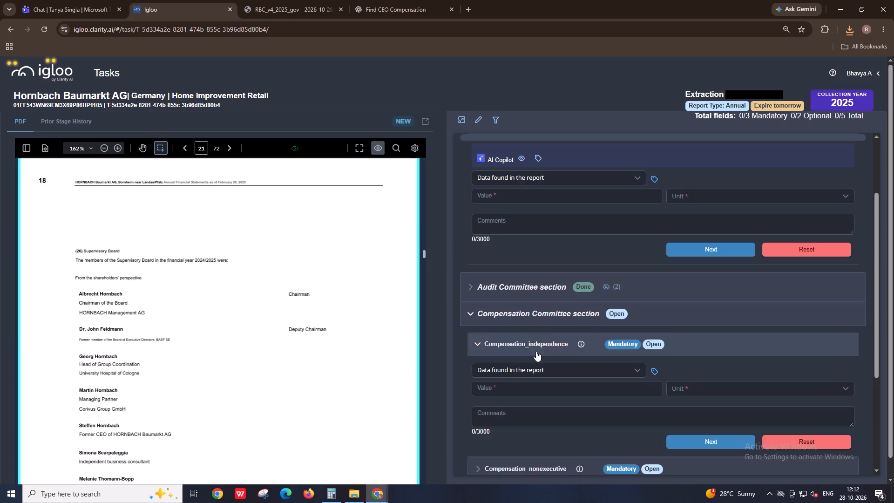
pyautogui.doubleClick(530, 379)
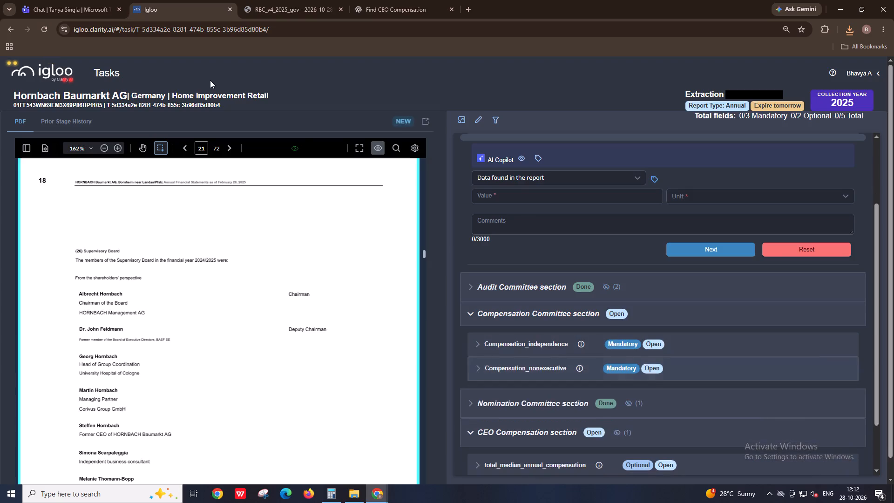